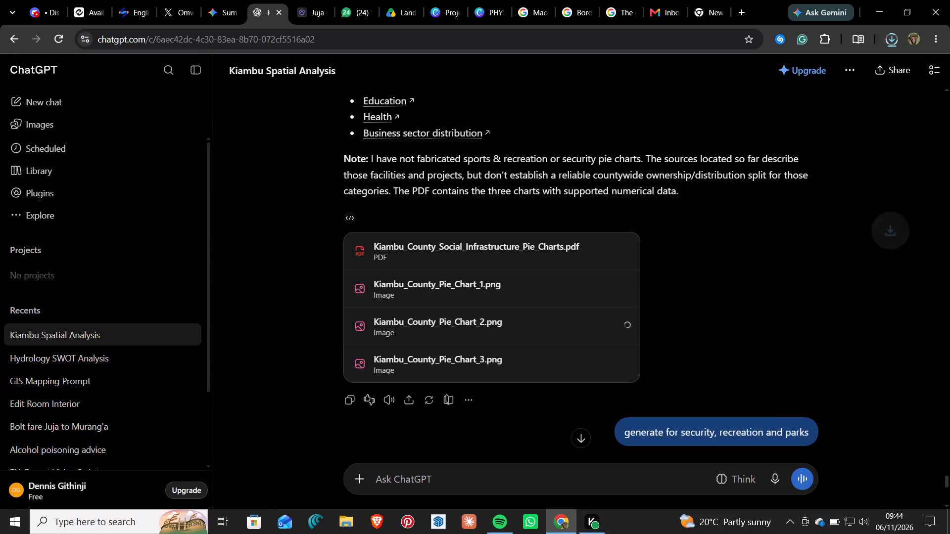
pyautogui.click(617, 360)
pyautogui.scroll(1, 798, 334)
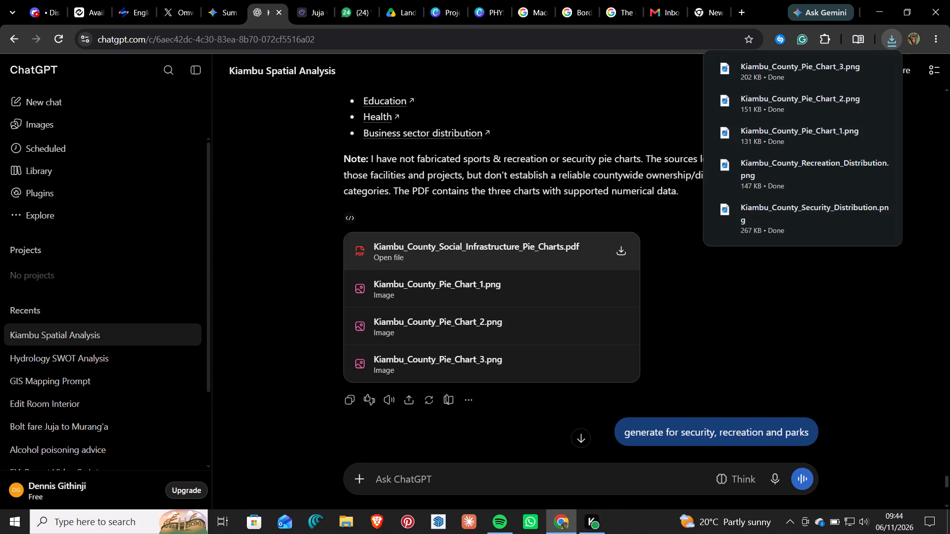
# Switch to the Canva design, upload Kiambu_County_Security_Distribution from Downloads, and add it to page 3, Social Infrastructure.
pyautogui.click(490, 3)
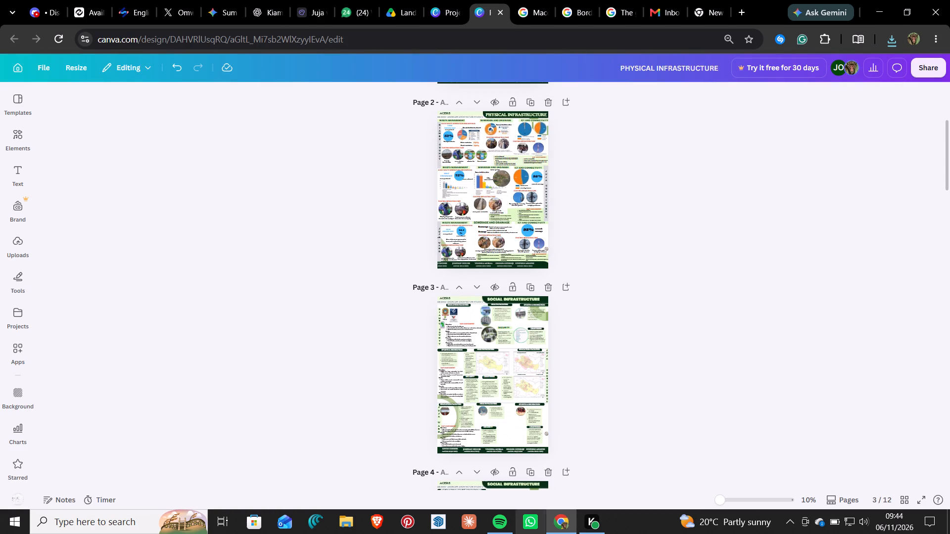
pyautogui.keyDown('ctrl'); pyautogui.scroll(1, 511, 414); pyautogui.keyUp('ctrl')
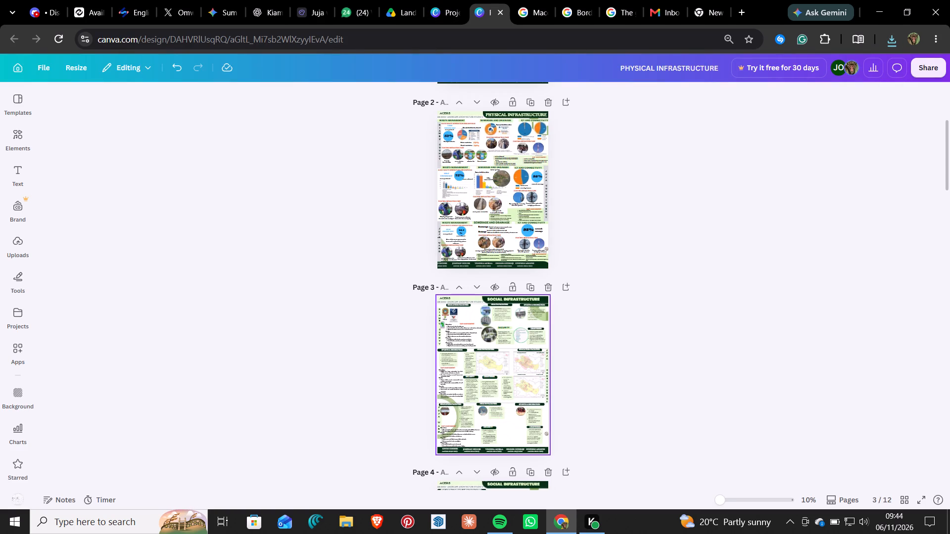
pyautogui.keyDown('ctrl'); pyautogui.scroll(7, 511, 414); pyautogui.keyUp('ctrl')
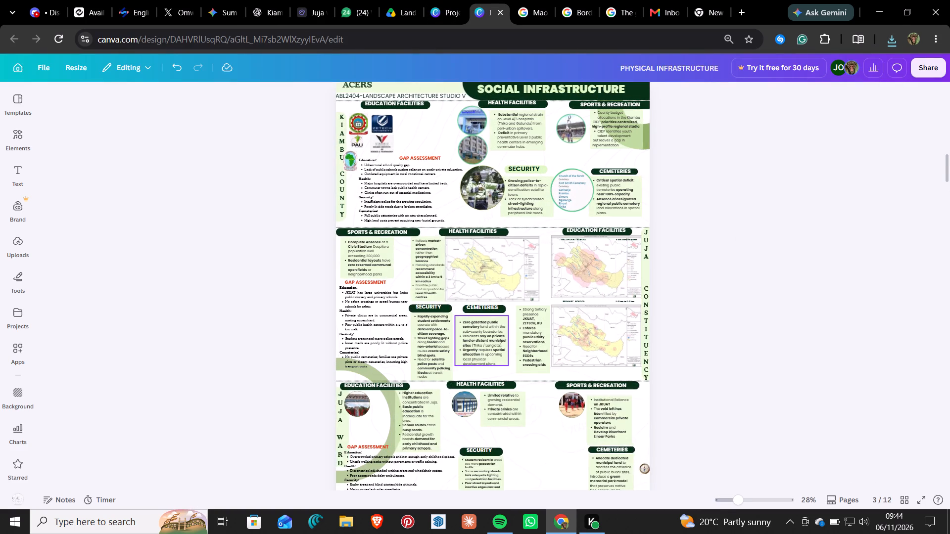
pyautogui.scroll(1, 506, 320)
pyautogui.scroll(3, 464, 208)
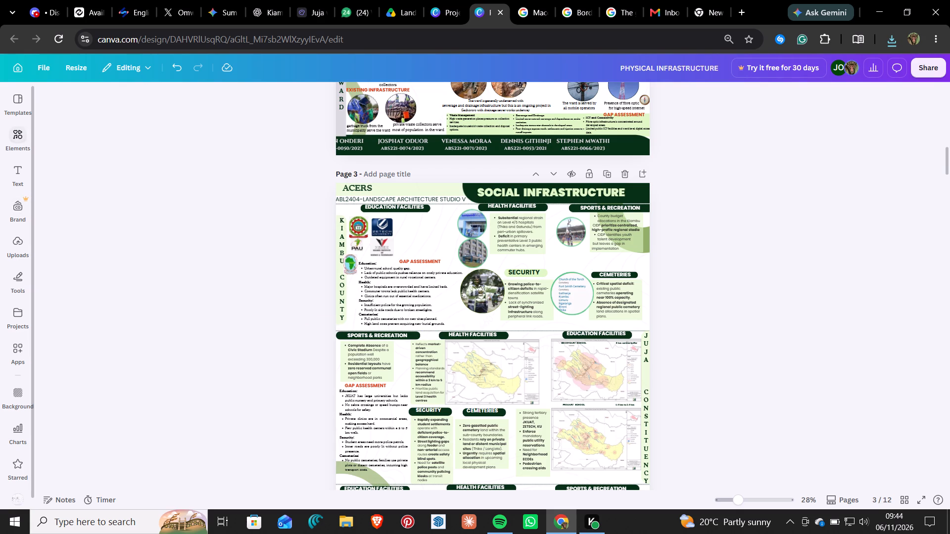
pyautogui.click(21, 244)
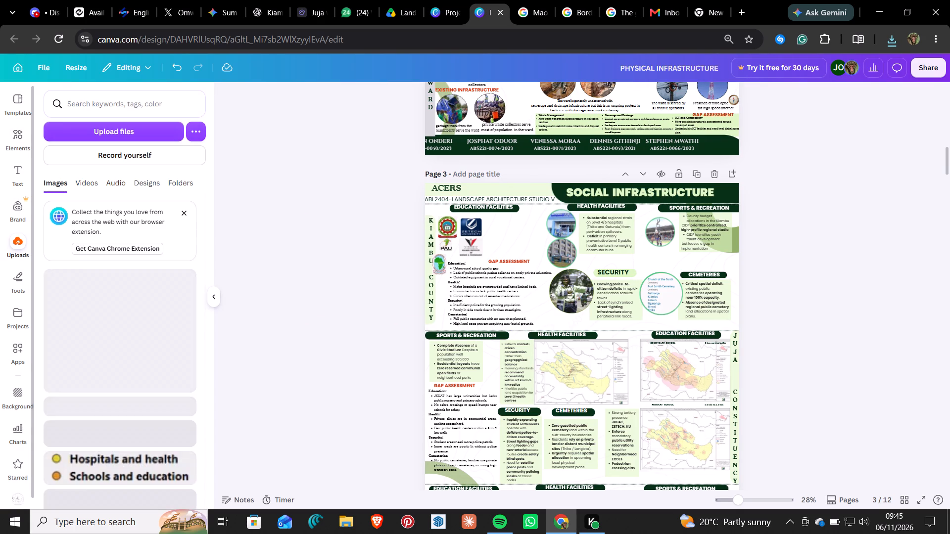
pyautogui.click(137, 130)
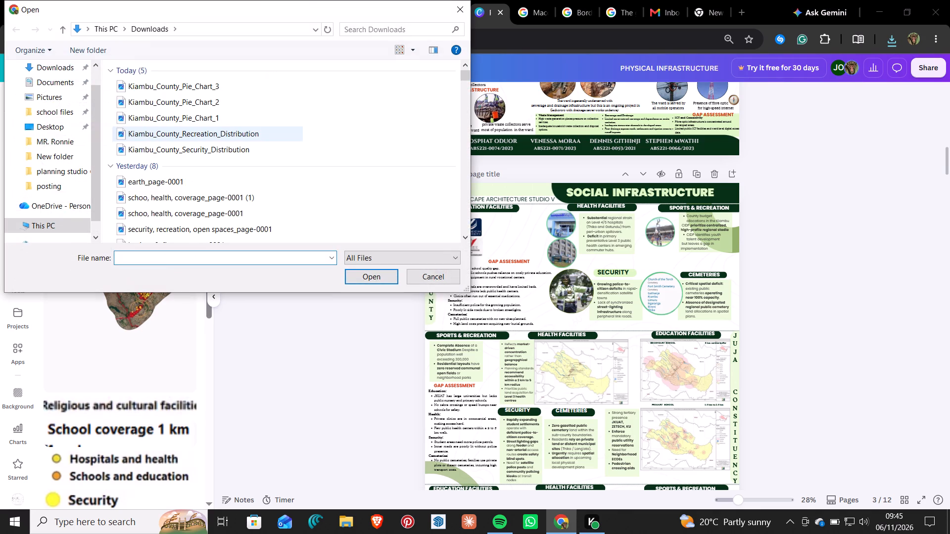
pyautogui.click(223, 151)
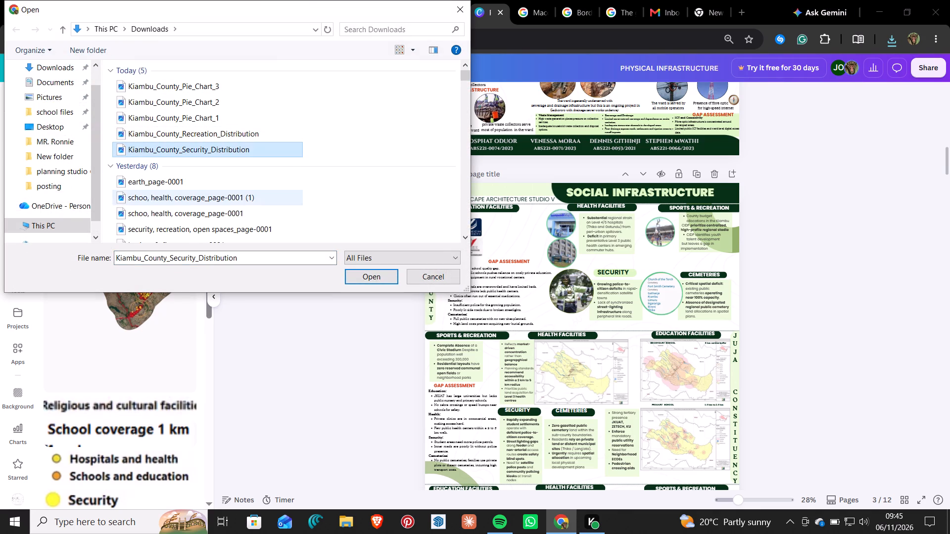
pyautogui.click(363, 276)
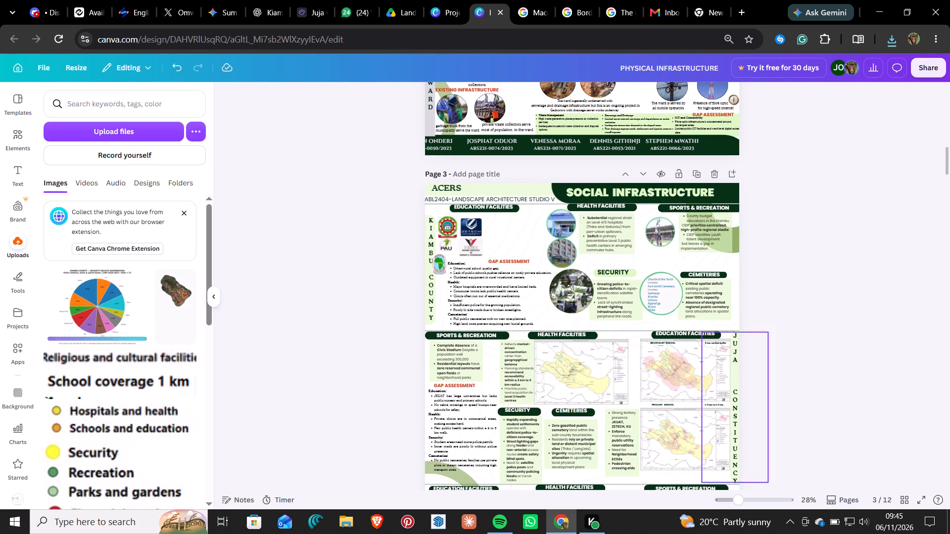
pyautogui.click(122, 309)
# Delete the bulleted text box under the Kiambu County SECURITY heading on page 3.
pyautogui.scroll(-1, 516, 202)
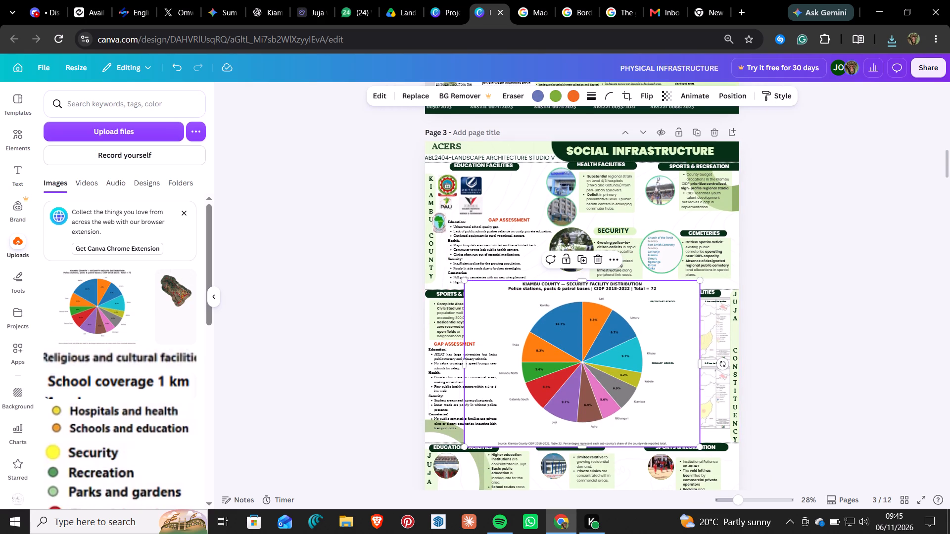
pyautogui.click(625, 259)
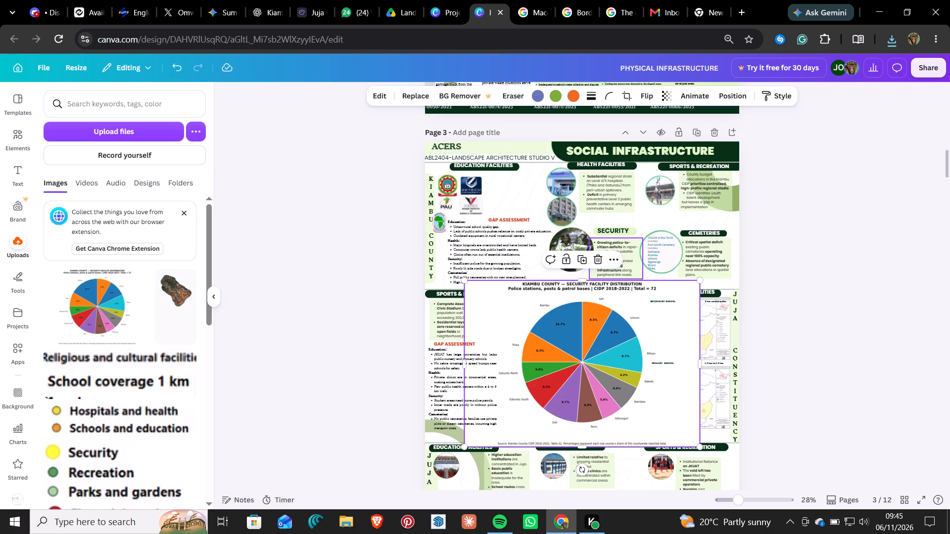
pyautogui.press('BackSpace')
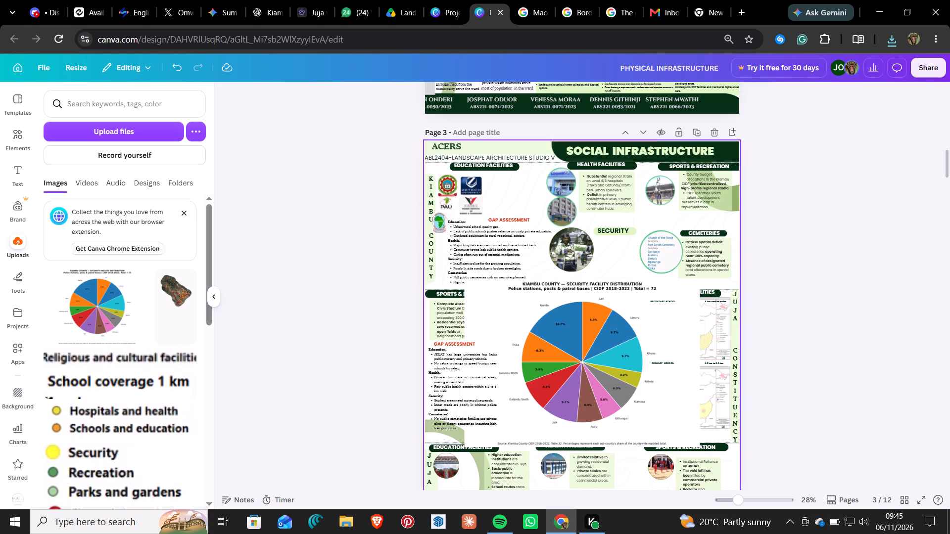
# Shrink the security pie chart, crop its sides, and fit it below the Kiambu County SECURITY heading, between the officer photo and cemeteries circle.
pyautogui.click(479, 296)
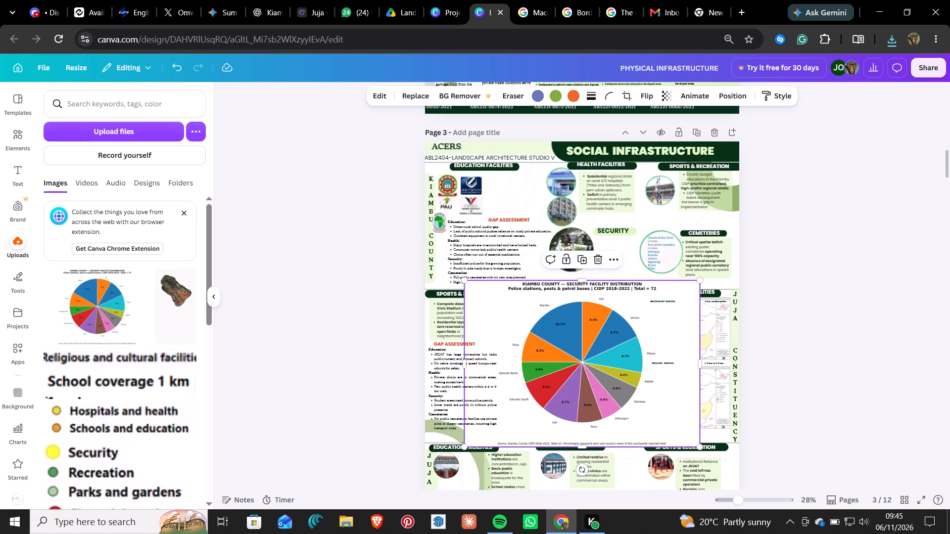
pyautogui.moveTo(467, 280); pyautogui.dragTo(506, 314)
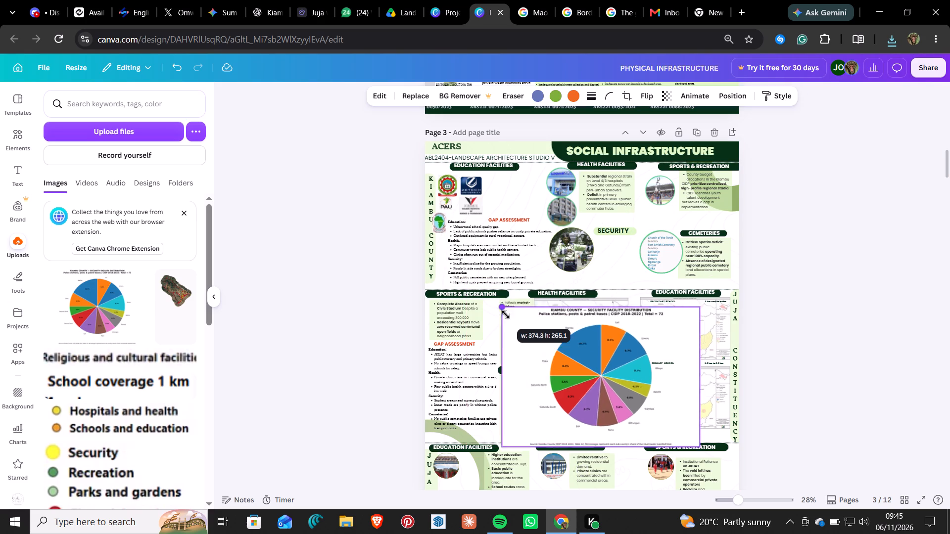
pyautogui.moveTo(506, 314); pyautogui.dragTo(595, 365)
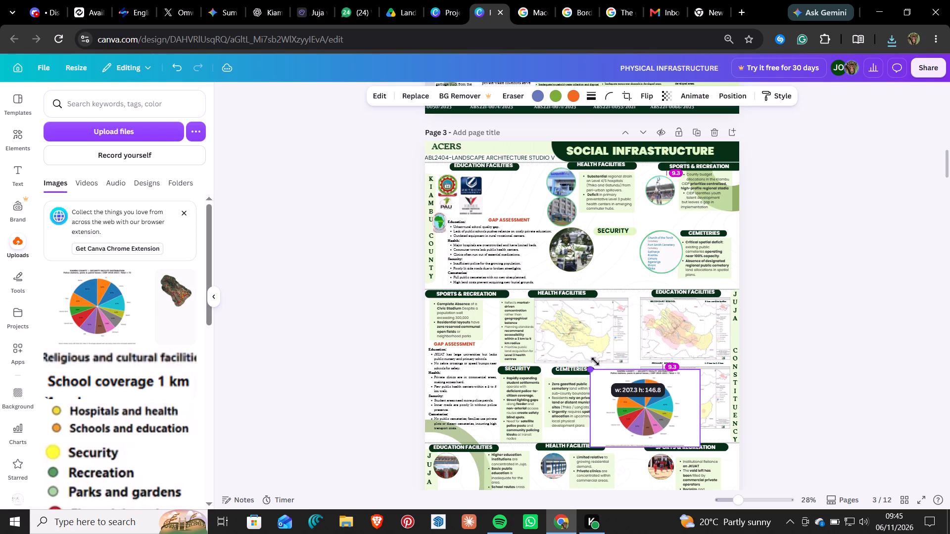
pyautogui.moveTo(640, 395); pyautogui.dragTo(613, 258)
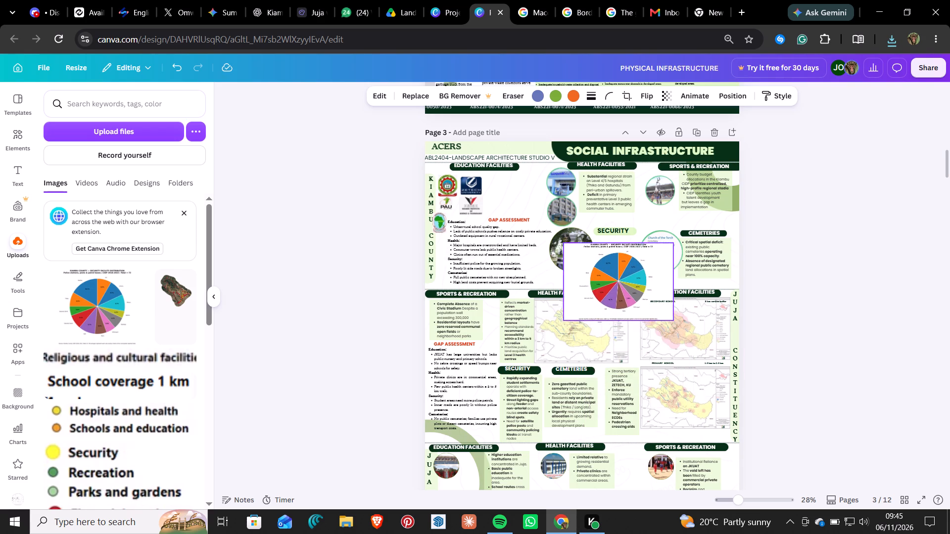
pyautogui.moveTo(613, 258); pyautogui.dragTo(613, 255)
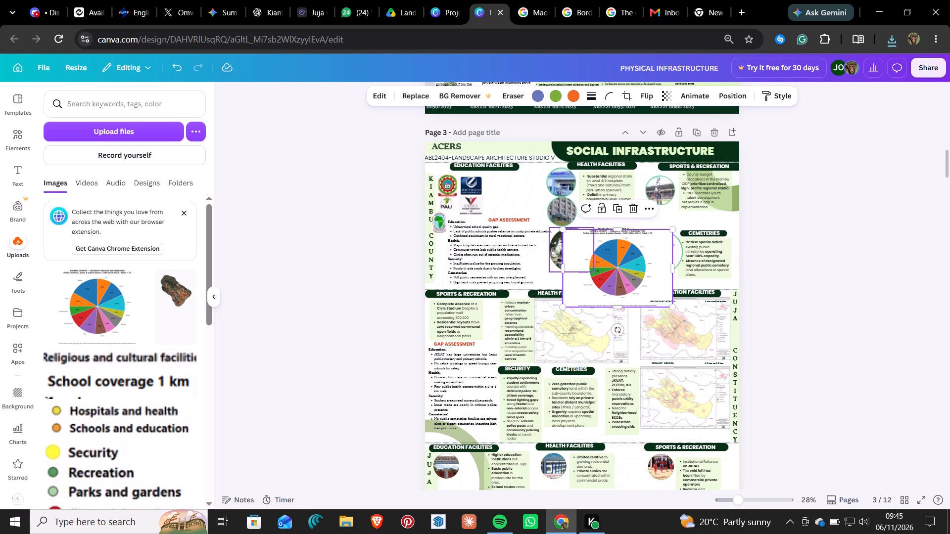
pyautogui.moveTo(564, 267); pyautogui.dragTo(578, 270)
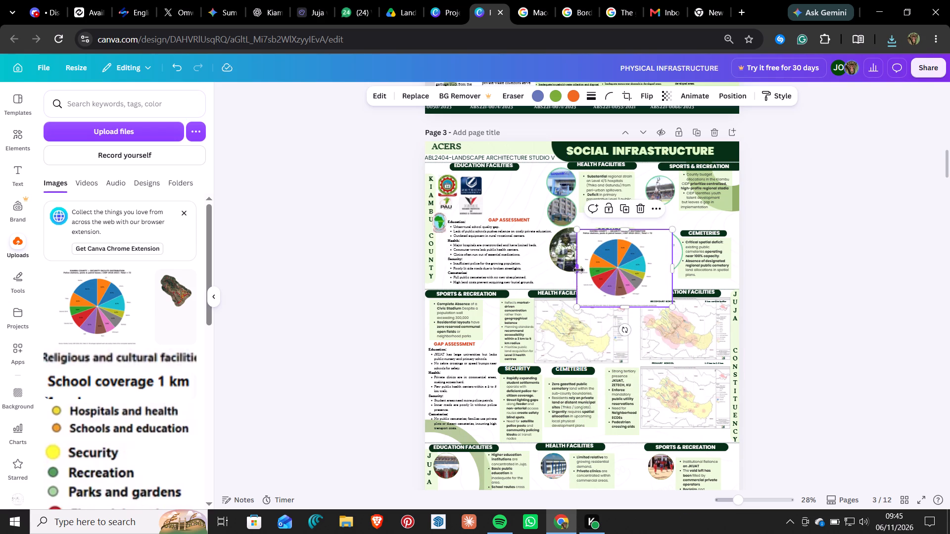
pyautogui.moveTo(670, 269); pyautogui.dragTo(650, 279)
pyautogui.click(617, 305)
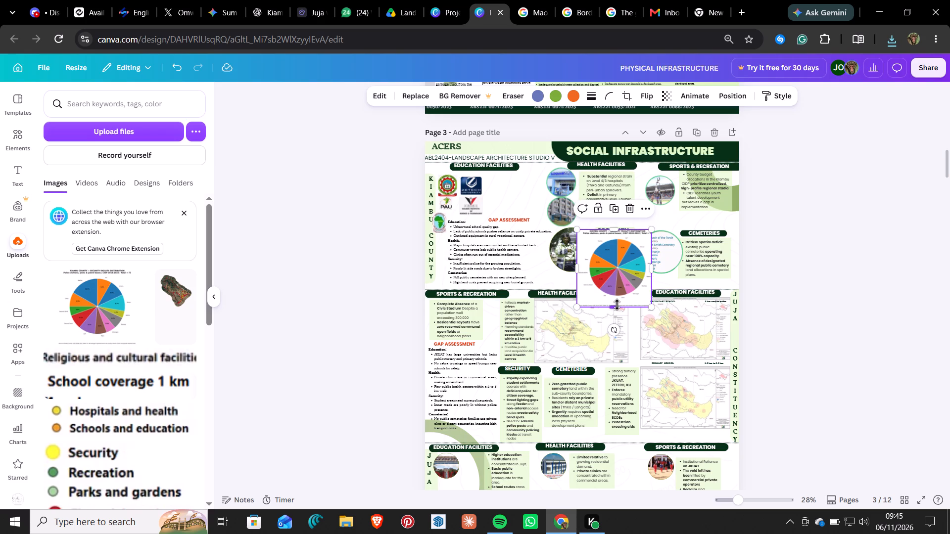
pyautogui.moveTo(578, 231); pyautogui.dragTo(590, 243)
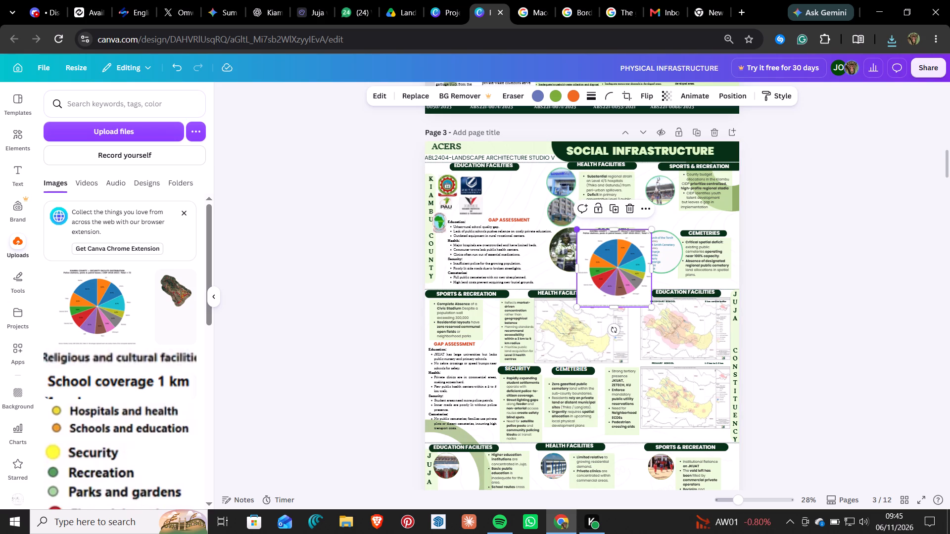
pyautogui.moveTo(590, 243); pyautogui.dragTo(608, 273)
pyautogui.moveTo(638, 286); pyautogui.dragTo(623, 261)
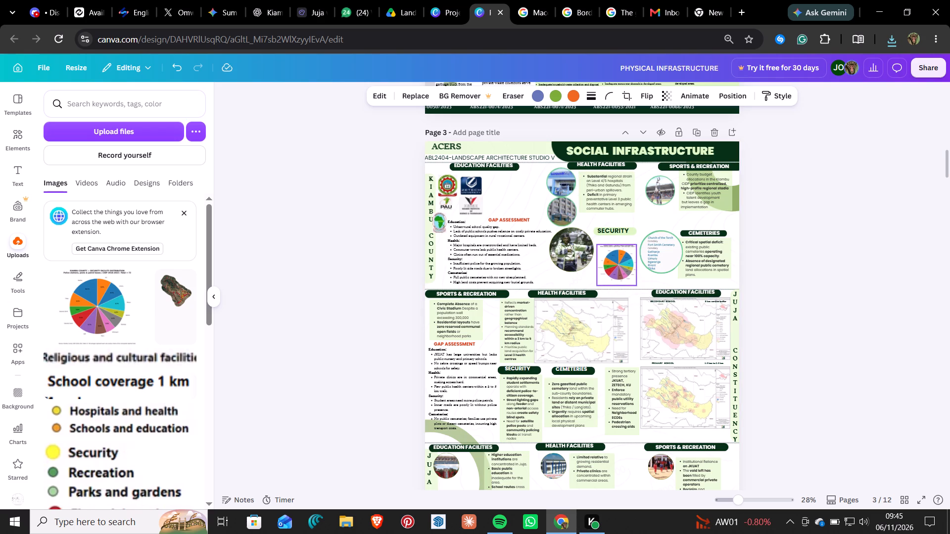
pyautogui.moveTo(623, 261); pyautogui.dragTo(622, 260)
# Examine the placed security pie chart up close to check the legibility of its labels and its cropped edges.
pyautogui.scroll(-1, 676, 279)
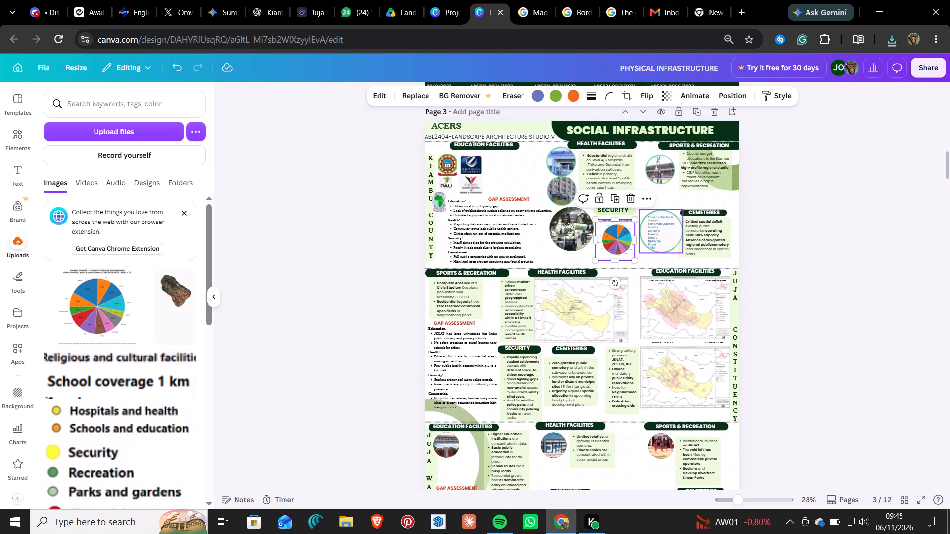
pyautogui.keyDown('ctrl'); pyautogui.scroll(17, 670, 232); pyautogui.keyUp('ctrl')
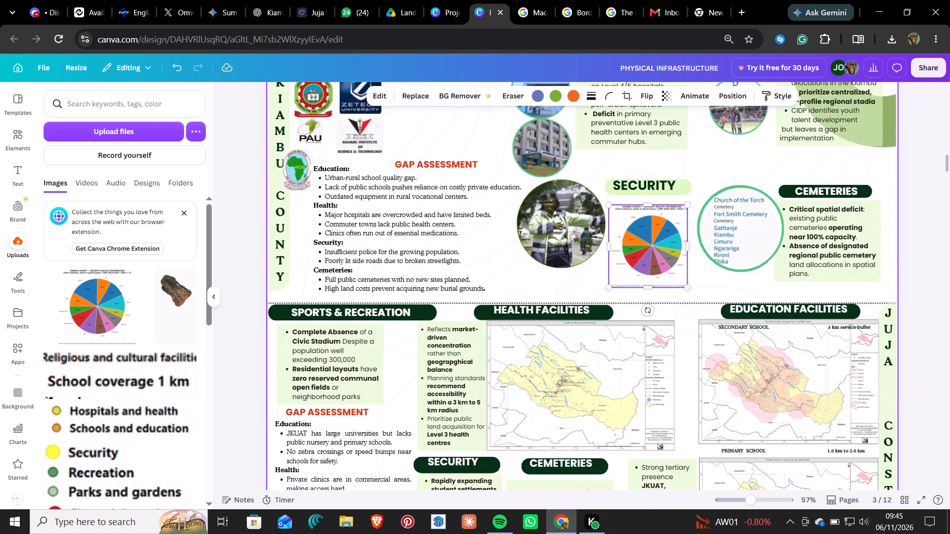
pyautogui.keyDown('ctrl'); pyautogui.scroll(10, 673, 221); pyautogui.keyUp('ctrl')
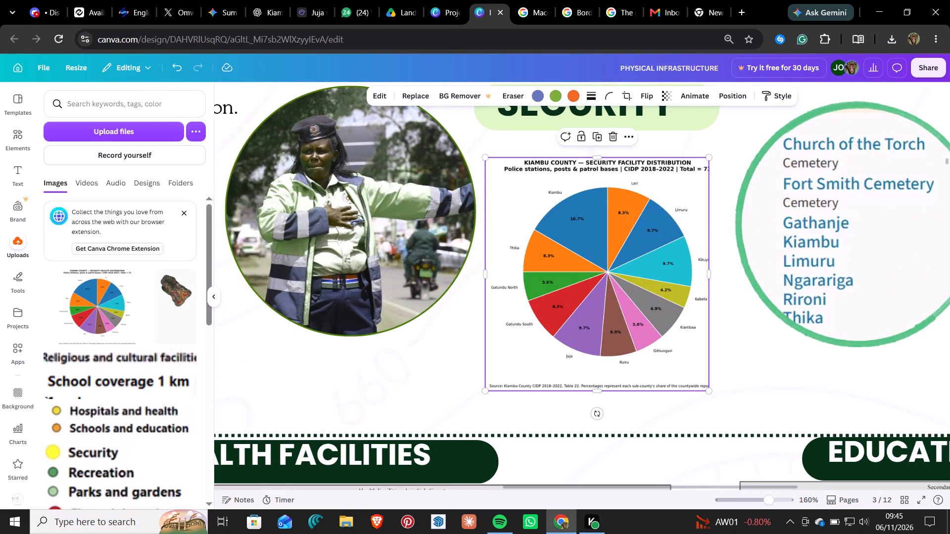
pyautogui.keyDown('ctrl'); pyautogui.scroll(4, 625, 305); pyautogui.keyUp('ctrl')
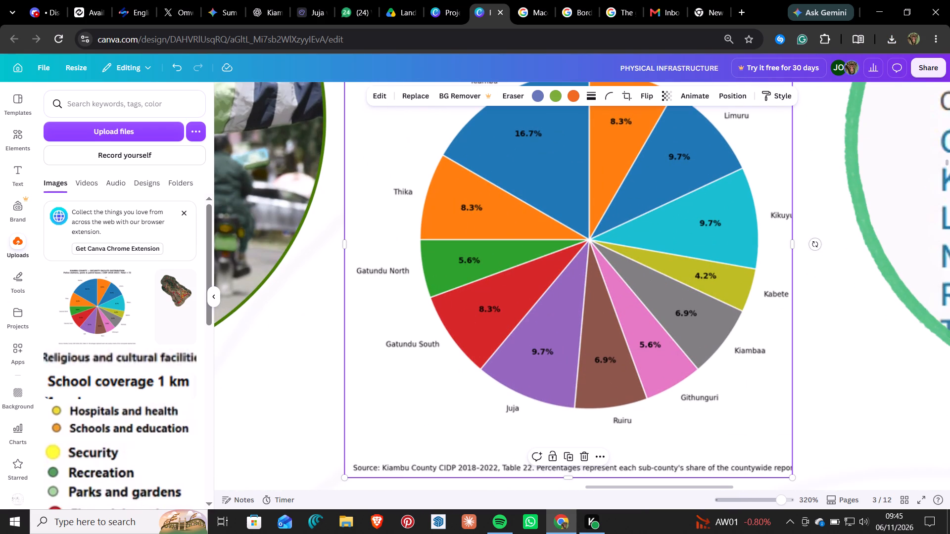
pyautogui.keyDown('ctrl'); pyautogui.scroll(-6, 596, 322); pyautogui.keyUp('ctrl')
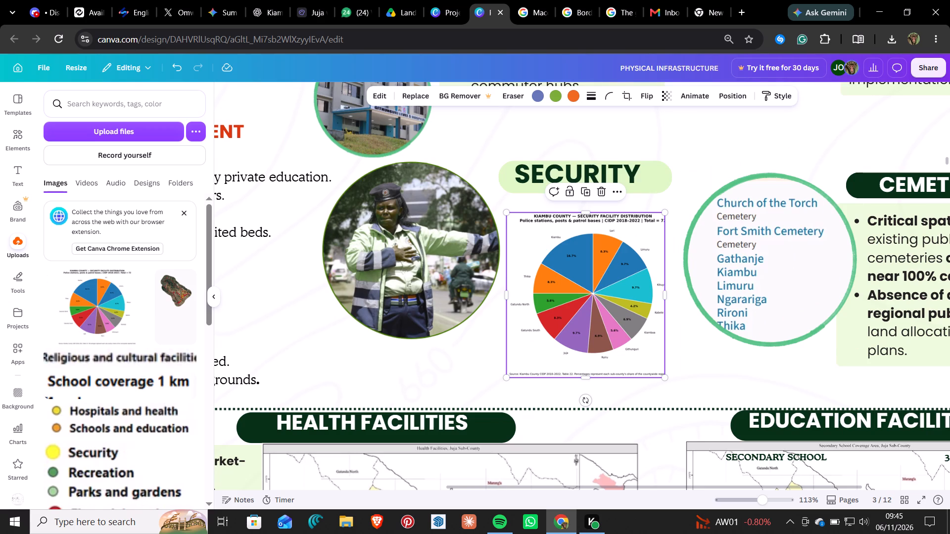
pyautogui.keyDown('ctrl'); pyautogui.scroll(-4, 625, 259); pyautogui.keyUp('ctrl')
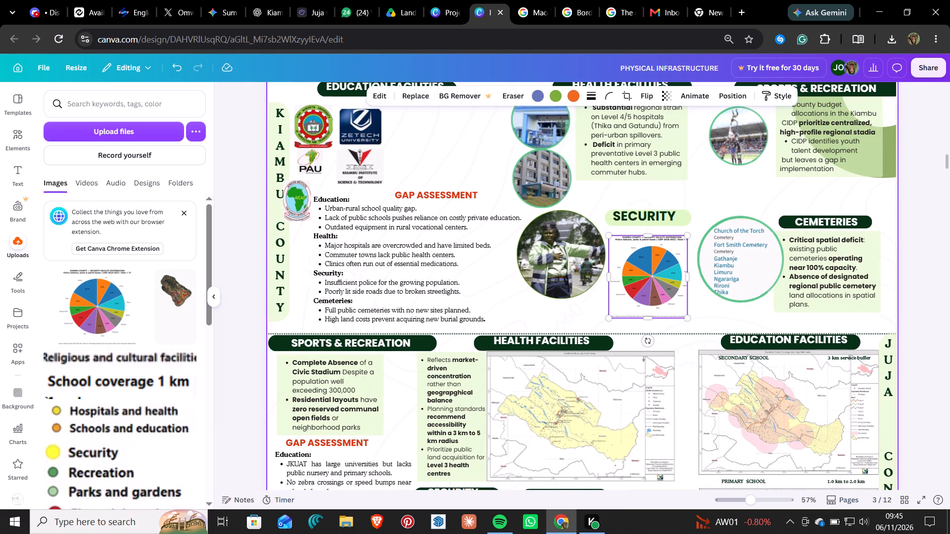
# Upload Kiambu_County_Recreation_Distribution from Downloads to the design's uploads.
pyautogui.scroll(3, 636, 176)
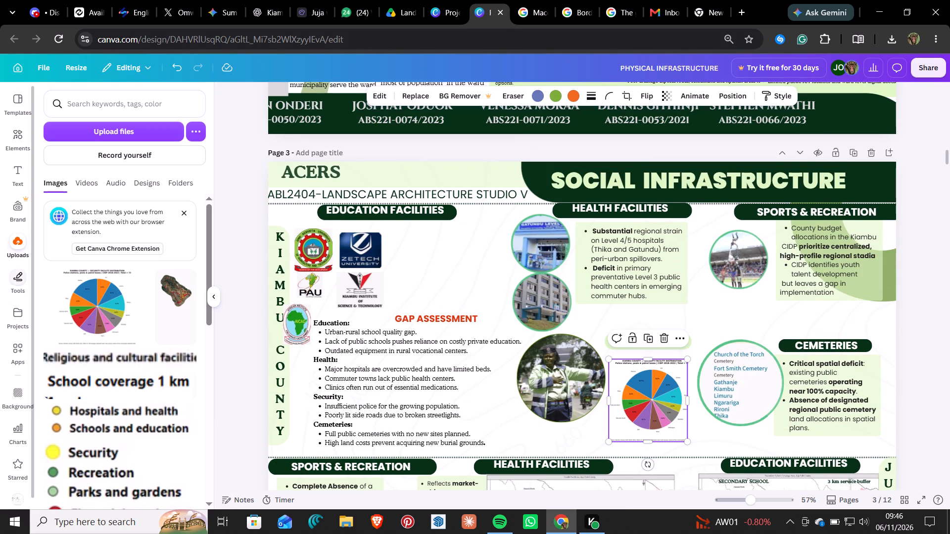
pyautogui.click(16, 248)
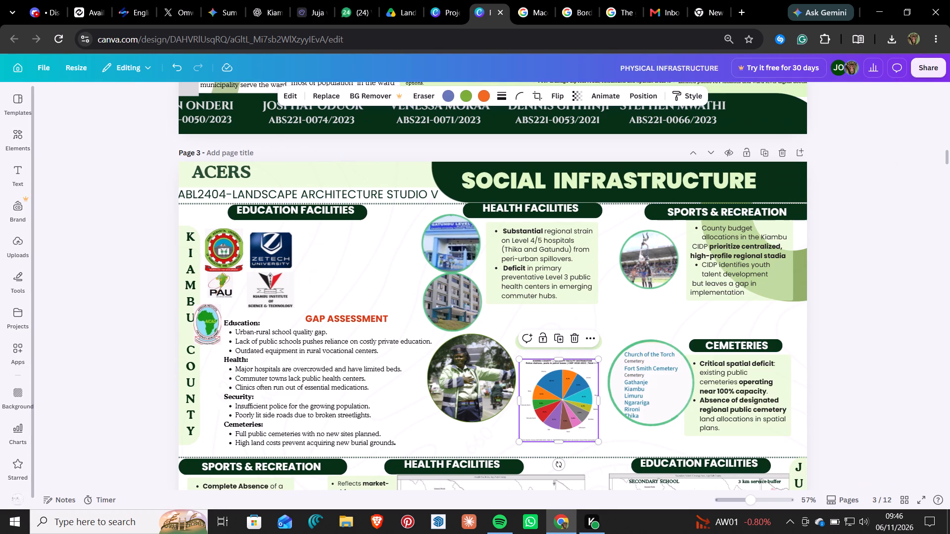
pyautogui.click(16, 243)
pyautogui.click(122, 125)
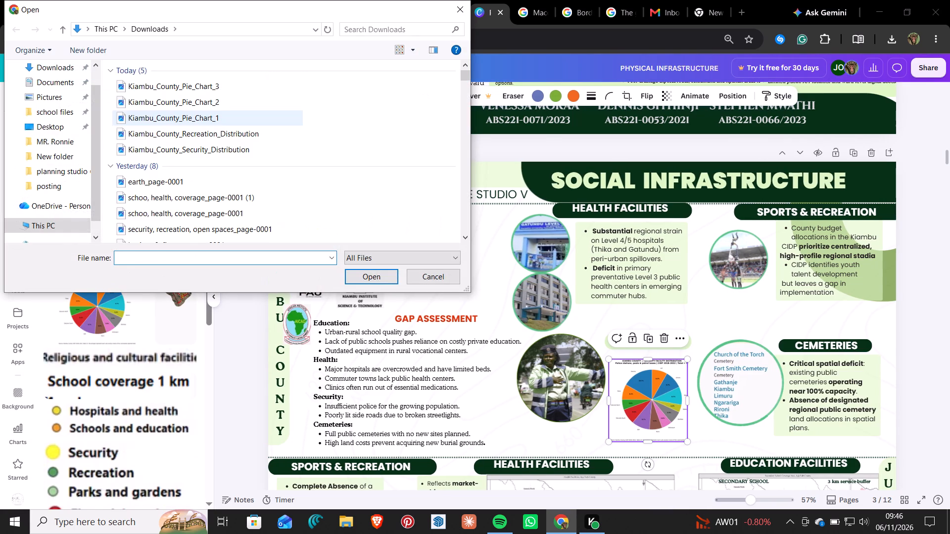
pyautogui.click(156, 132)
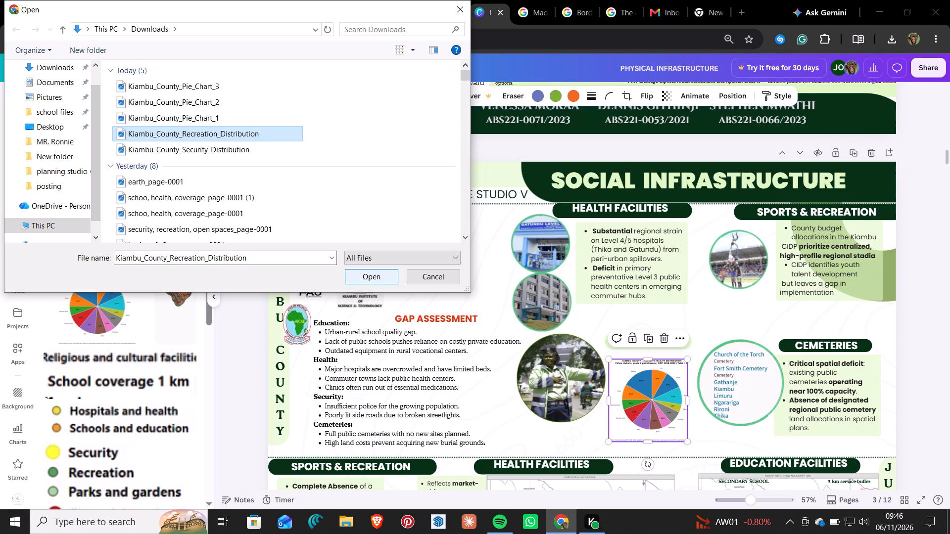
pyautogui.click(375, 277)
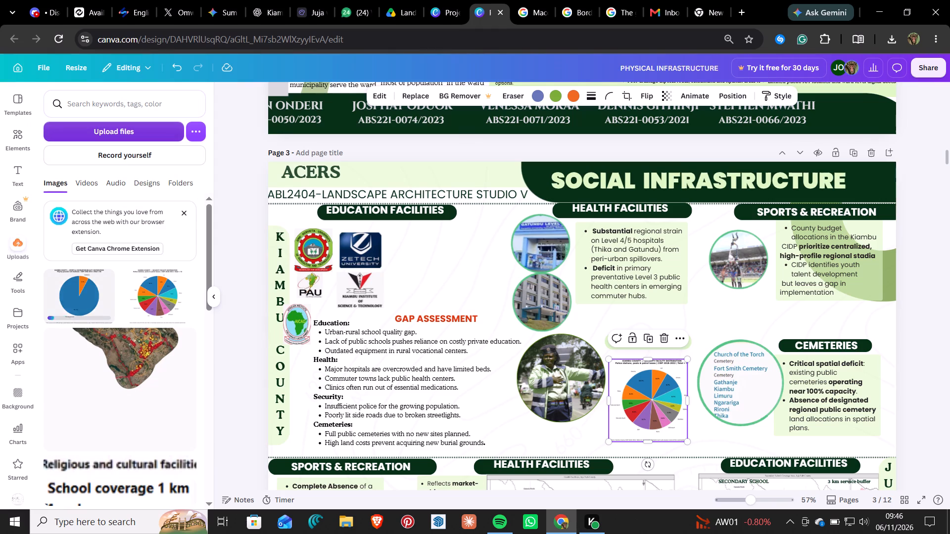
# Copy all the bulleted text under the Kiambu County SPORTS & RECREATION heading on page 3.
pyautogui.scroll(-3, 347, 242)
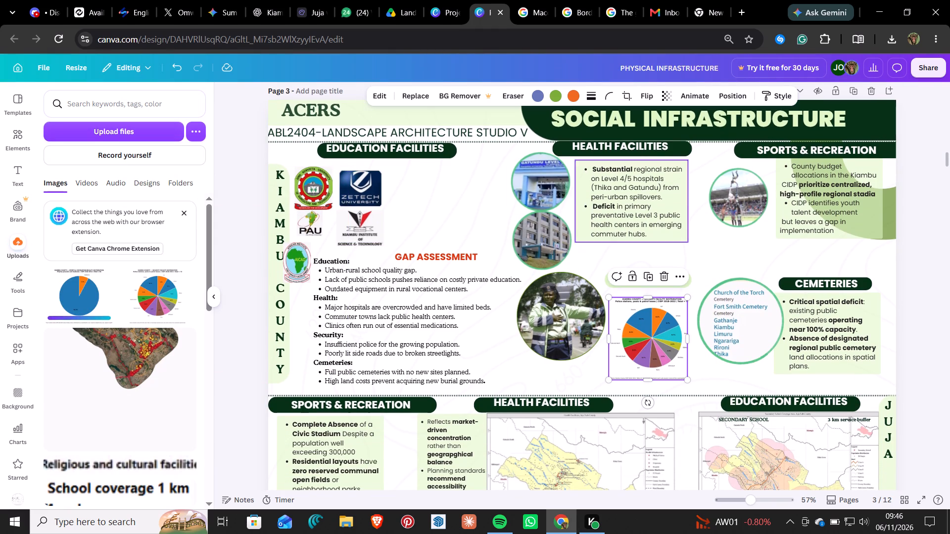
pyautogui.scroll(2, 797, 204)
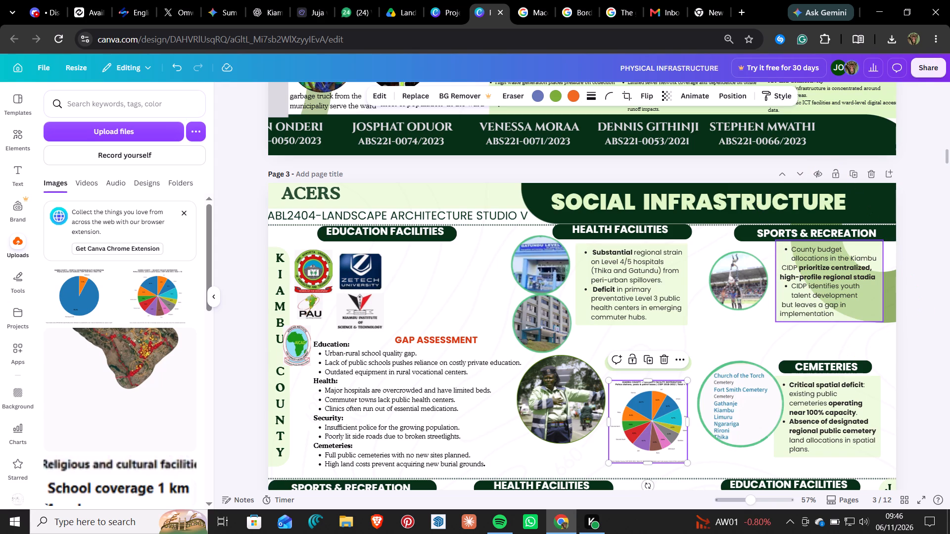
pyautogui.click(792, 249)
pyautogui.doubleClick(792, 249)
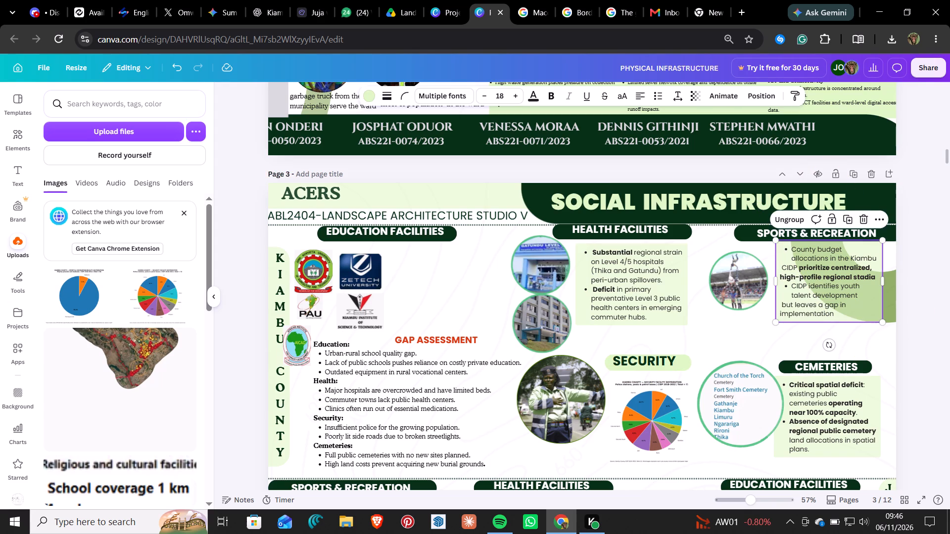
pyautogui.click(792, 249)
pyautogui.moveTo(792, 249); pyautogui.dragTo(843, 317)
pyautogui.hotkey('ctrl', 'c')
pyautogui.scroll(-5, 209, 204)
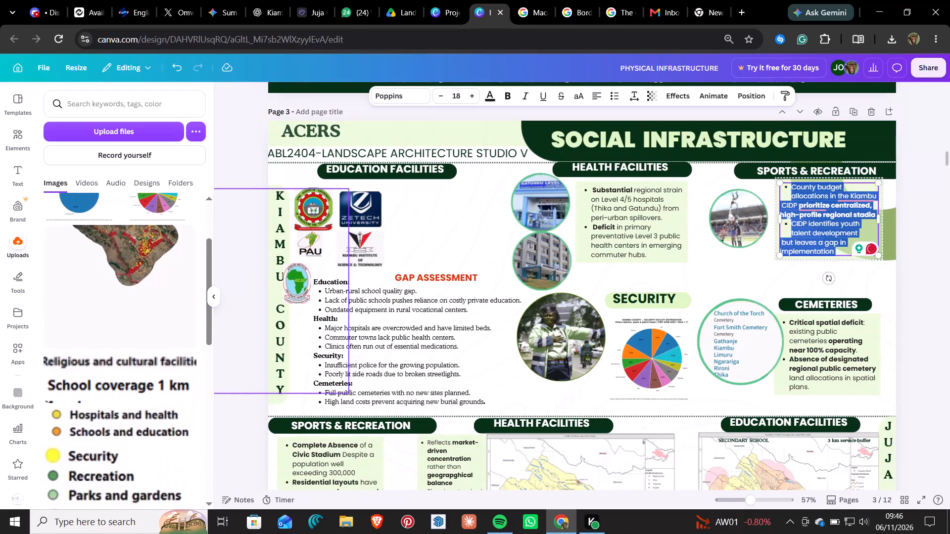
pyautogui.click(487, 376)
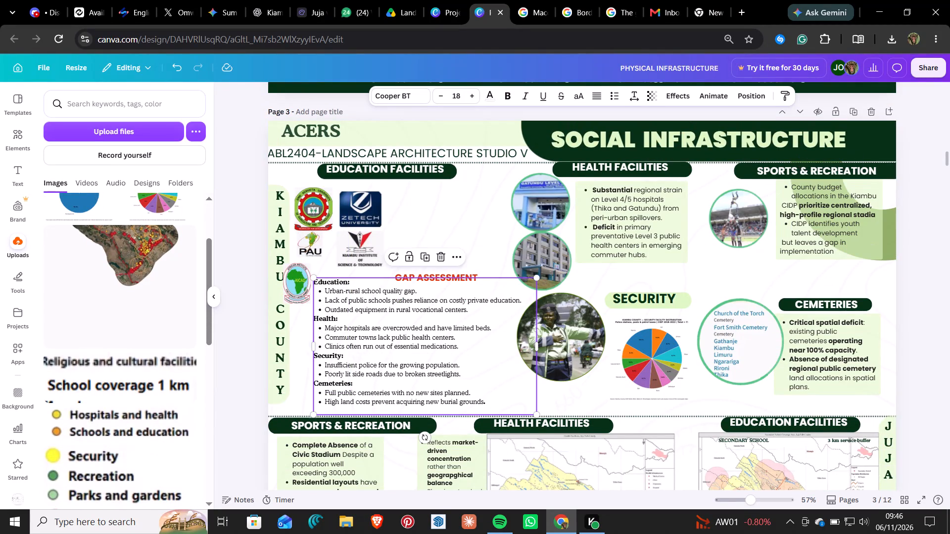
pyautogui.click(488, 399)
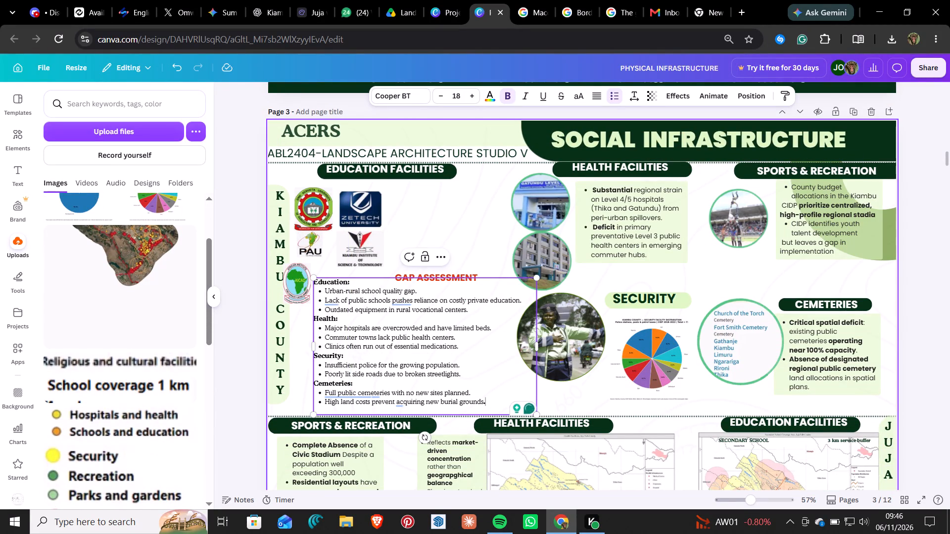
# Insert the uploaded Kiambu County sports and recreation pie chart on page 3 and shrink it to about 201 wide.
pyautogui.scroll(4, 128, 277)
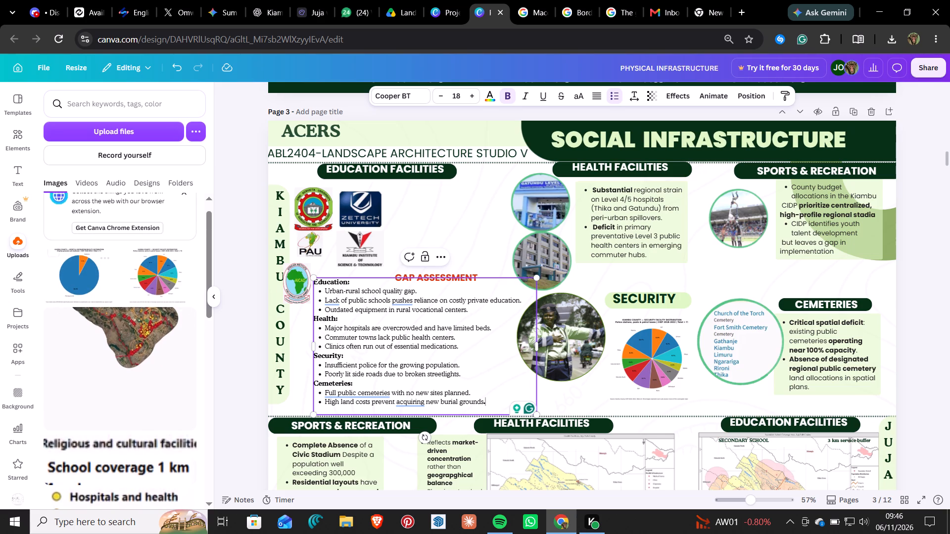
pyautogui.click(77, 263)
pyautogui.moveTo(627, 456); pyautogui.dragTo(627, 451)
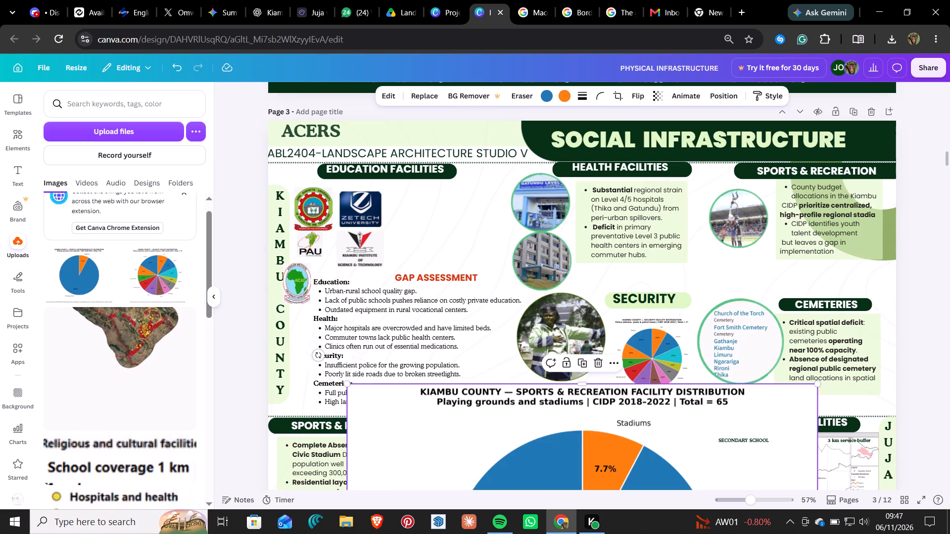
pyautogui.moveTo(627, 451); pyautogui.dragTo(615, 255)
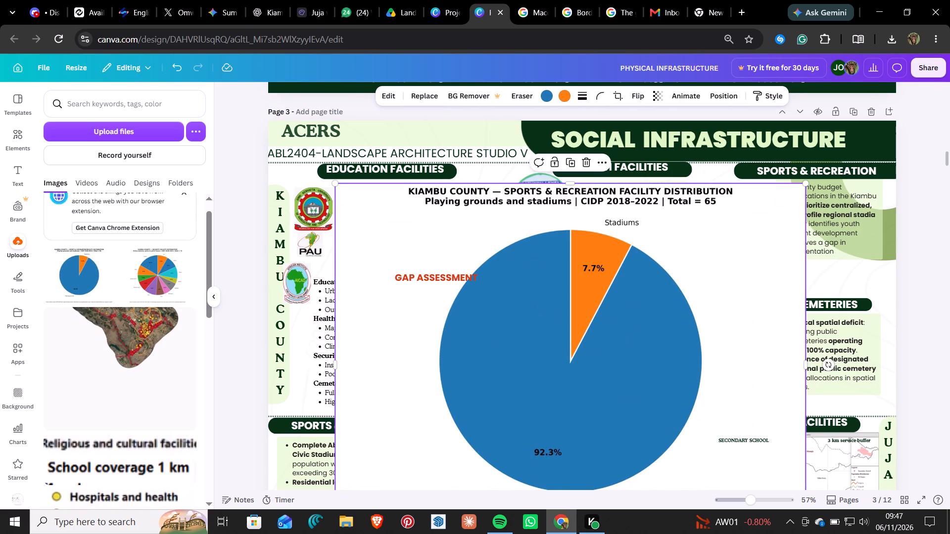
pyautogui.moveTo(338, 187); pyautogui.dragTo(603, 377)
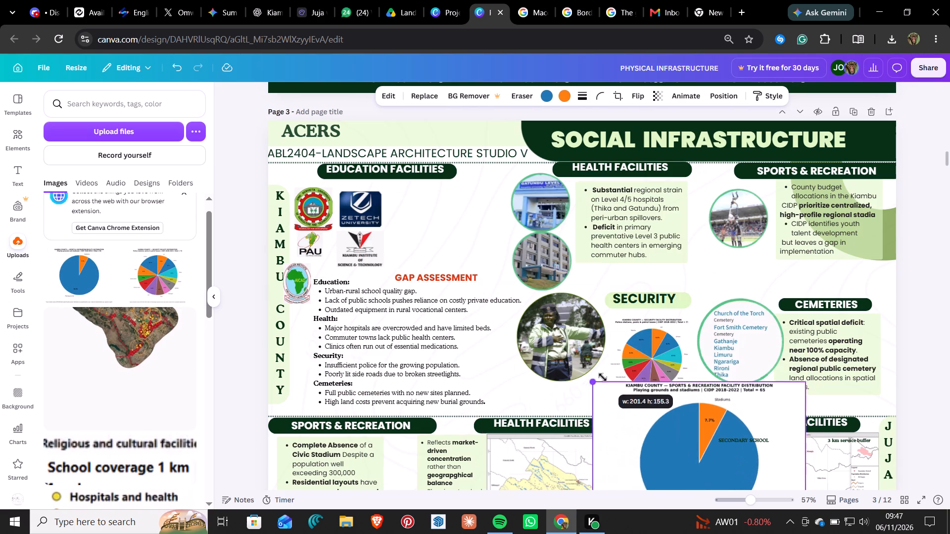
pyautogui.moveTo(603, 377); pyautogui.dragTo(603, 376)
pyautogui.moveTo(661, 432); pyautogui.dragTo(546, 269)
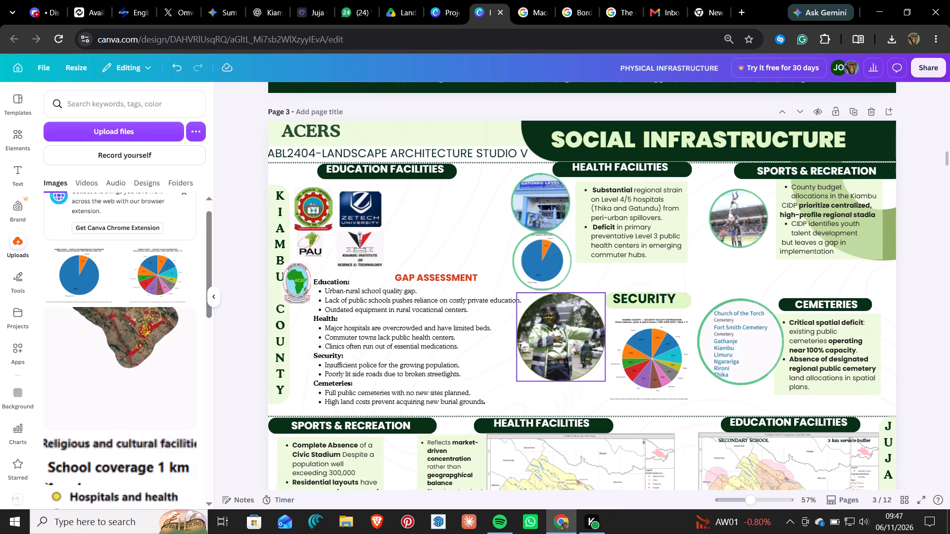
pyautogui.hotkey('ctrl', 'z')
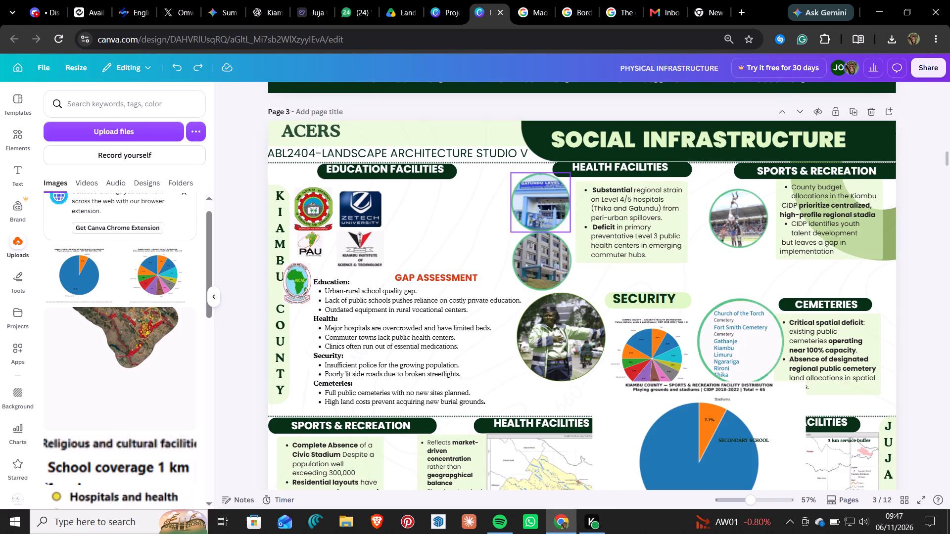
# Move the recreation pie chart up over the security section and crop both sides to about 152 wide.
pyautogui.moveTo(694, 447); pyautogui.dragTo(617, 301)
pyautogui.moveTo(515, 312); pyautogui.dragTo(536, 317)
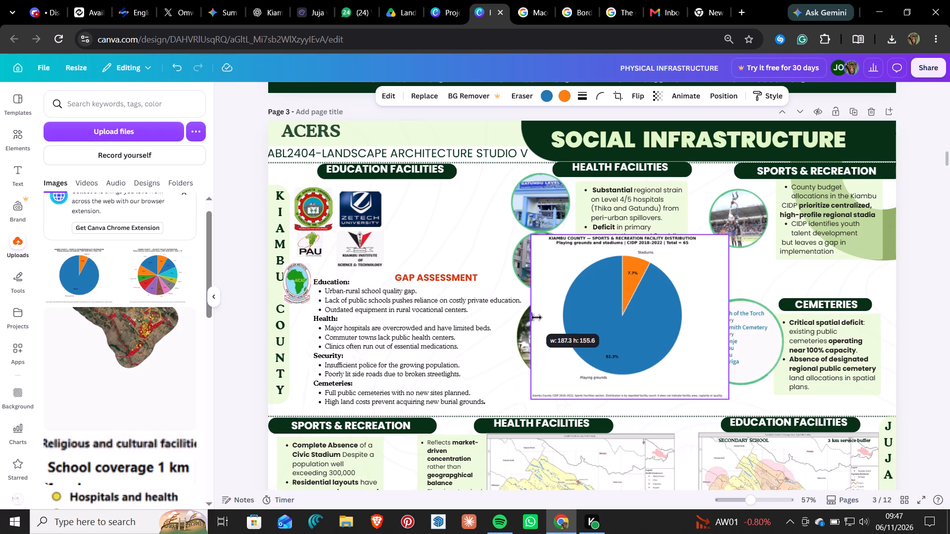
pyautogui.moveTo(536, 317); pyautogui.dragTo(545, 322)
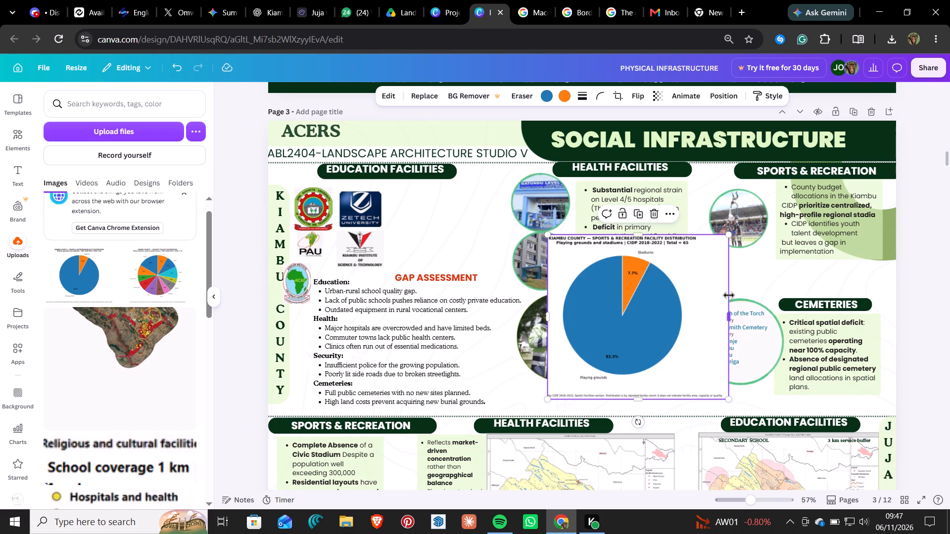
pyautogui.moveTo(727, 298); pyautogui.dragTo(713, 310)
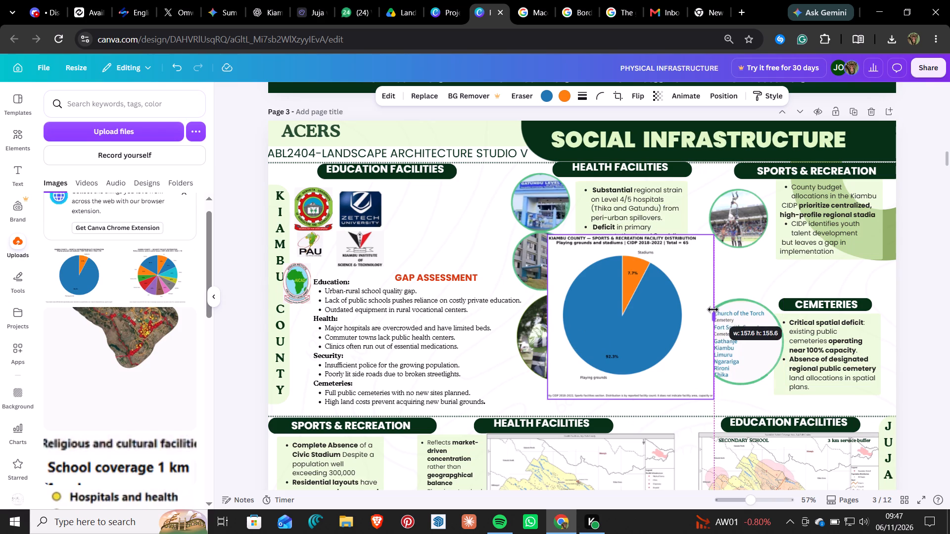
pyautogui.moveTo(713, 310); pyautogui.dragTo(707, 329)
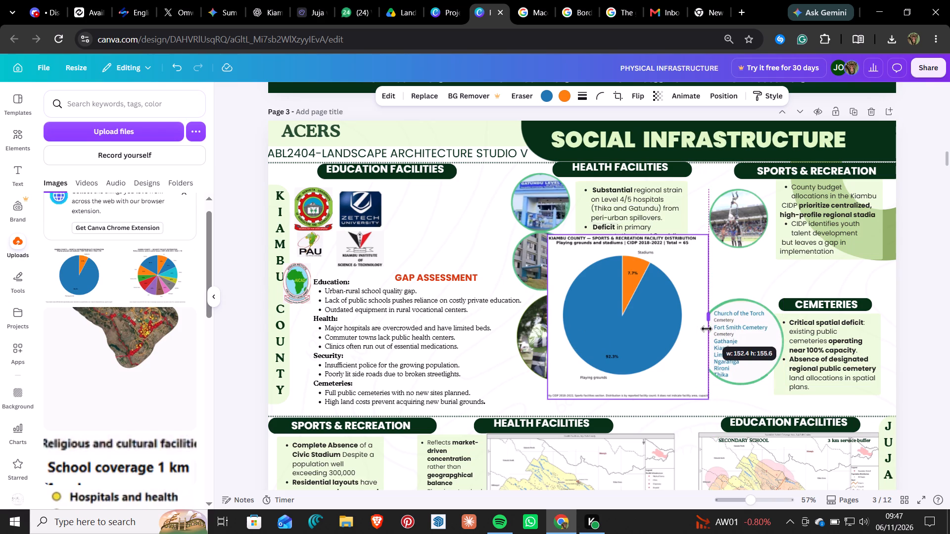
# Copy the second Kiambu County SPORTS & RECREATION bullet, "CIDP identifies youth talent development but leaves a gap in implementation".
pyautogui.click(846, 245)
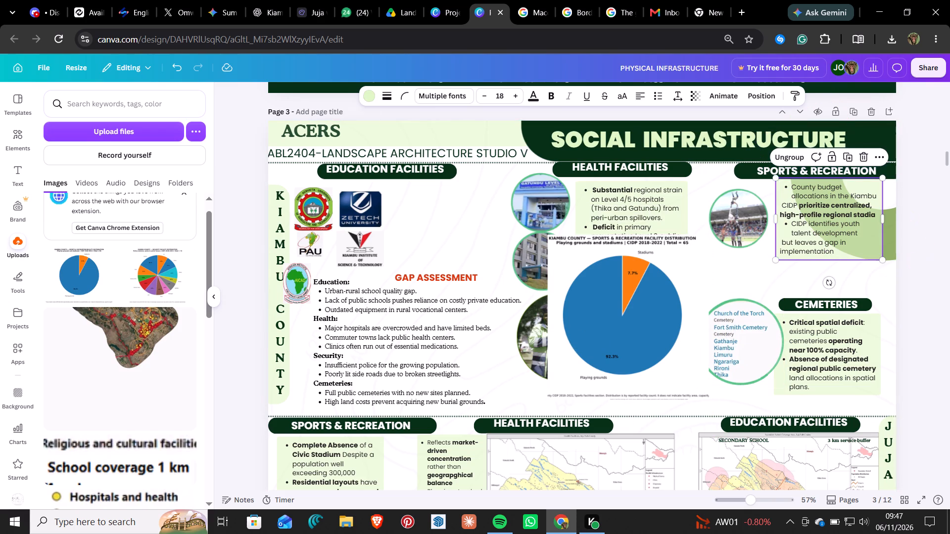
pyautogui.click(797, 230)
pyautogui.click(794, 225)
pyautogui.moveTo(794, 222); pyautogui.dragTo(818, 244)
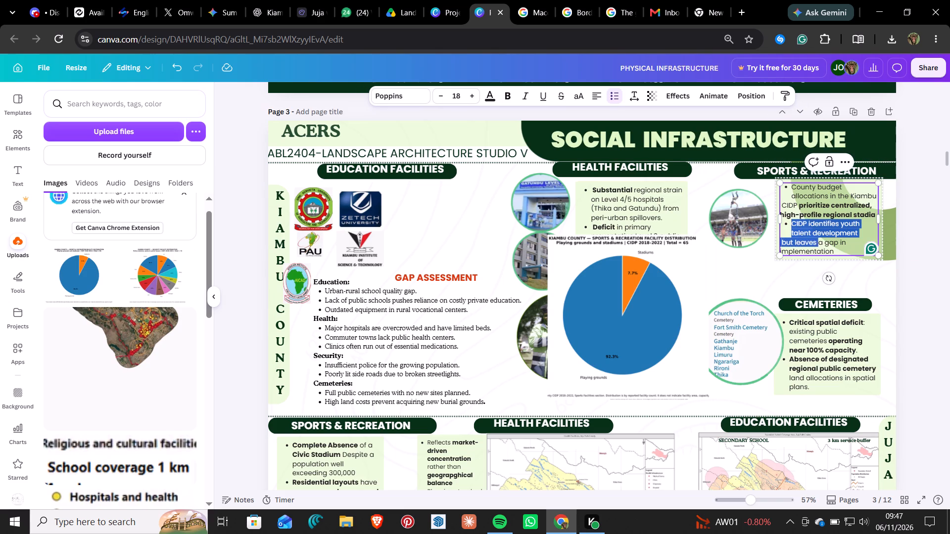
pyautogui.moveTo(818, 244); pyautogui.dragTo(834, 250)
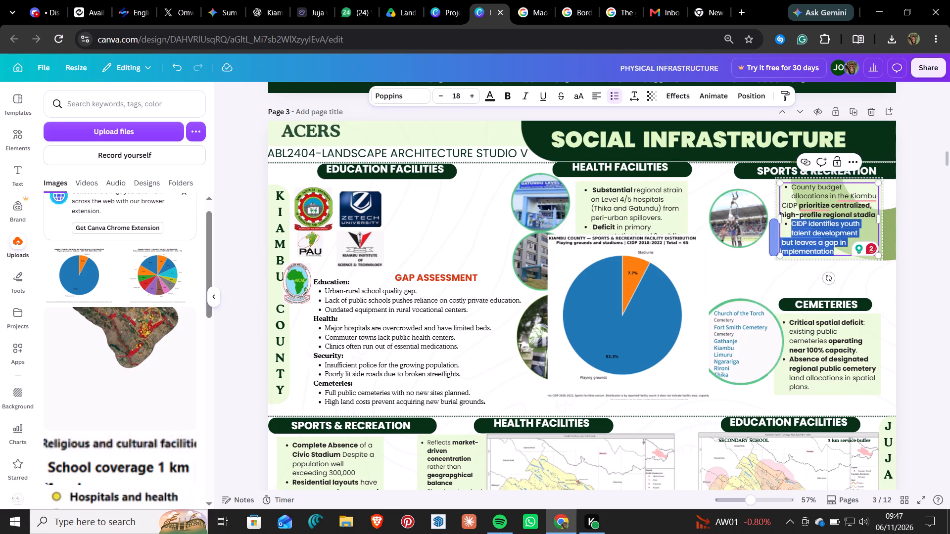
pyautogui.hotkey('ctrl', 'c')
# Delete the grouped bullet text and its green background under the Kiambu County SPORTS & RECREATION heading.
pyautogui.click(802, 199)
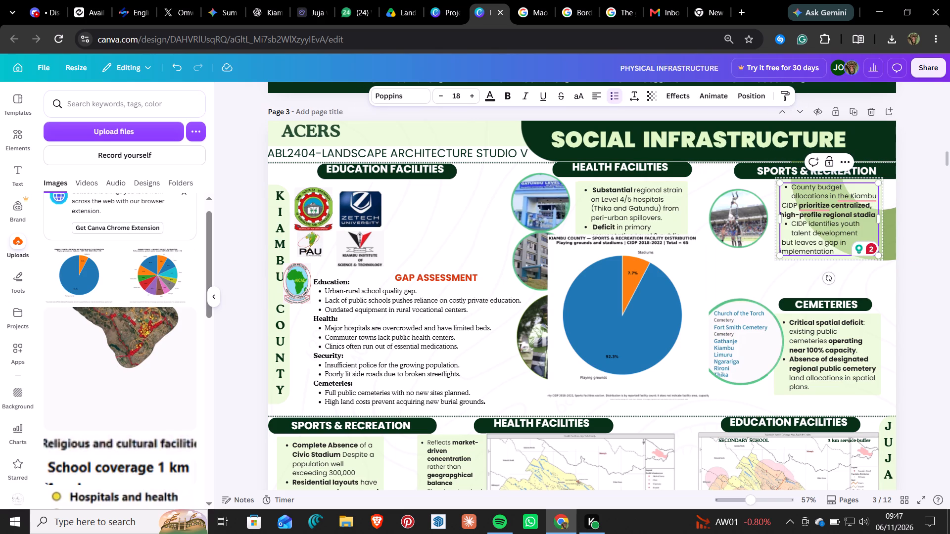
pyautogui.press('Delete')
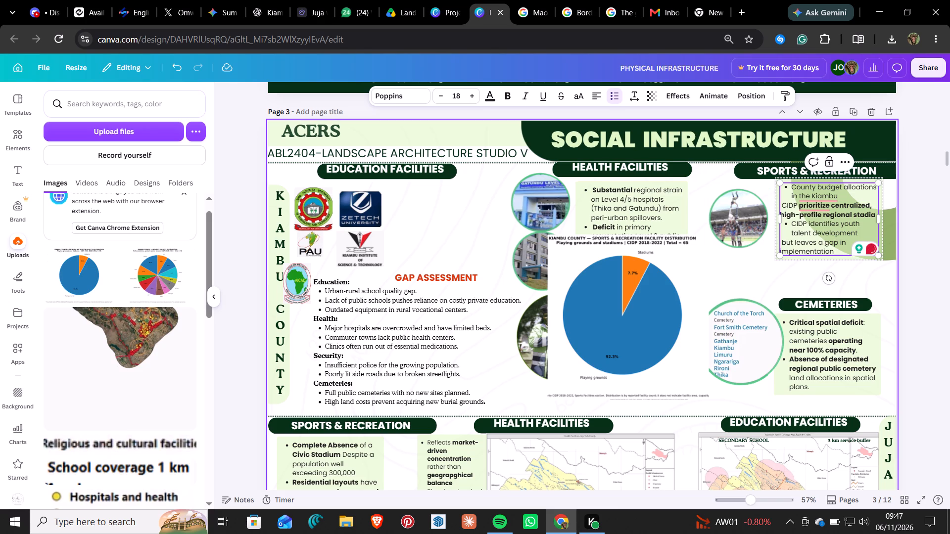
pyautogui.click(760, 279)
pyautogui.click(816, 236)
pyautogui.press('Delete')
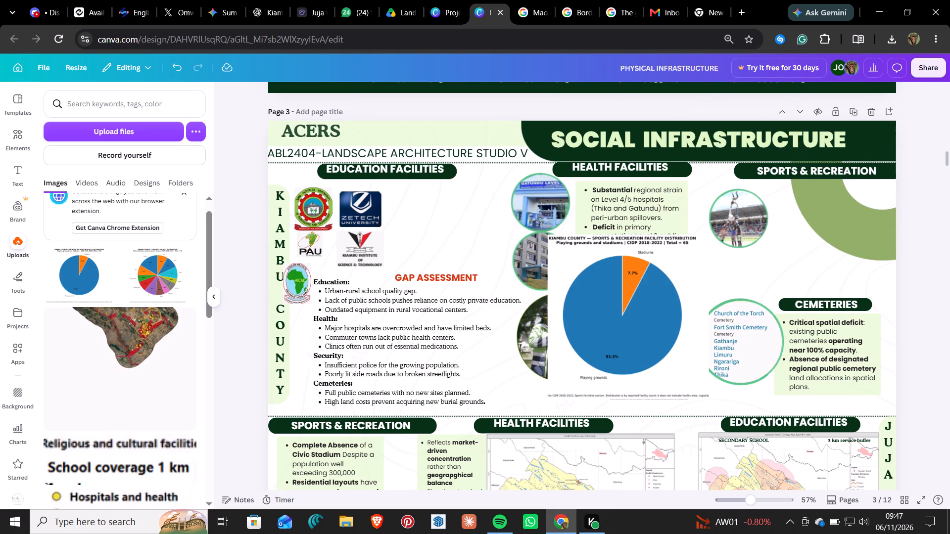
# Shrink the recreation pie chart and place it below the Kiambu County SPORTS & RECREATION heading, beside the circular sports photo.
pyautogui.moveTo(586, 324); pyautogui.dragTo(776, 271)
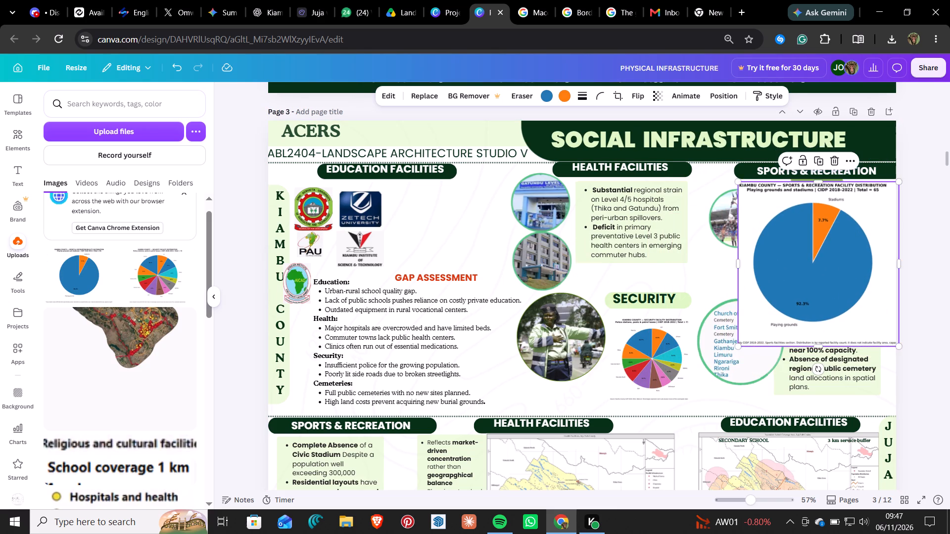
pyautogui.moveTo(738, 182); pyautogui.dragTo(798, 242)
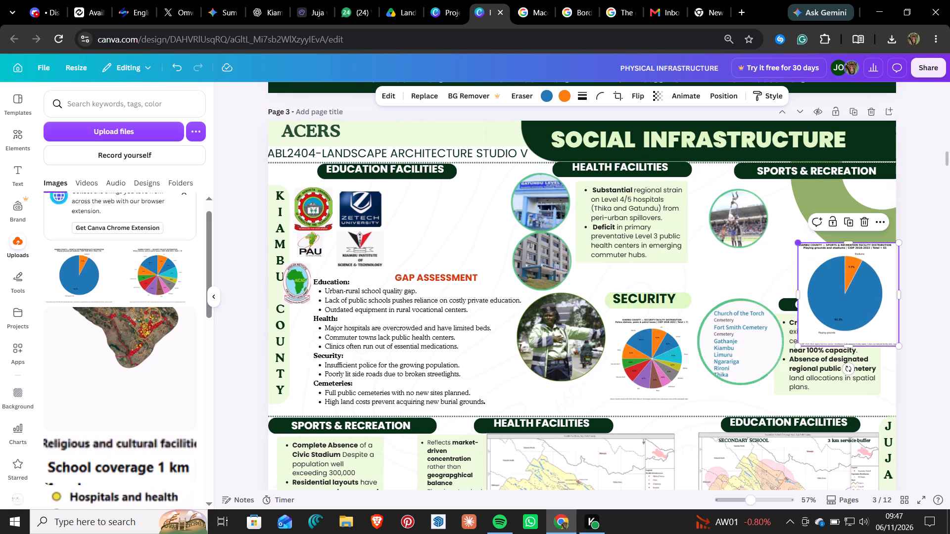
pyautogui.moveTo(842, 307); pyautogui.dragTo(815, 247)
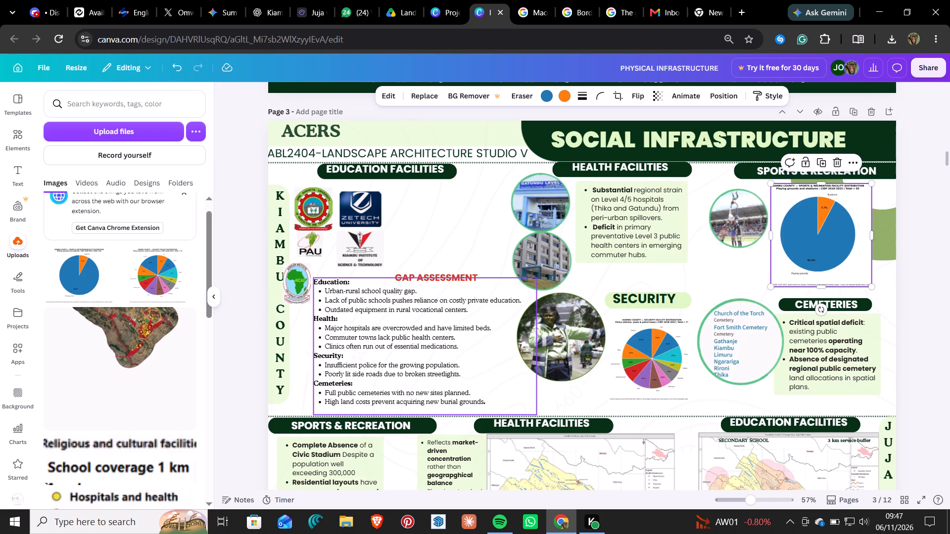
# Add the subheading "Sport & Recreation" at the end of the Kiambu County GAP ASSESSMENT text, after the Cemeteries points.
pyautogui.scroll(-3, 378, 306)
pyautogui.click(459, 252)
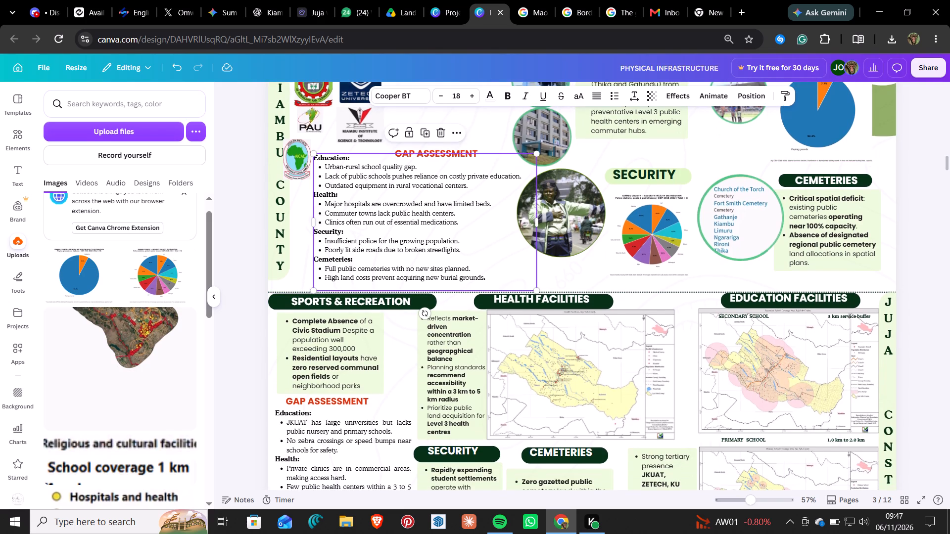
pyautogui.click(459, 252)
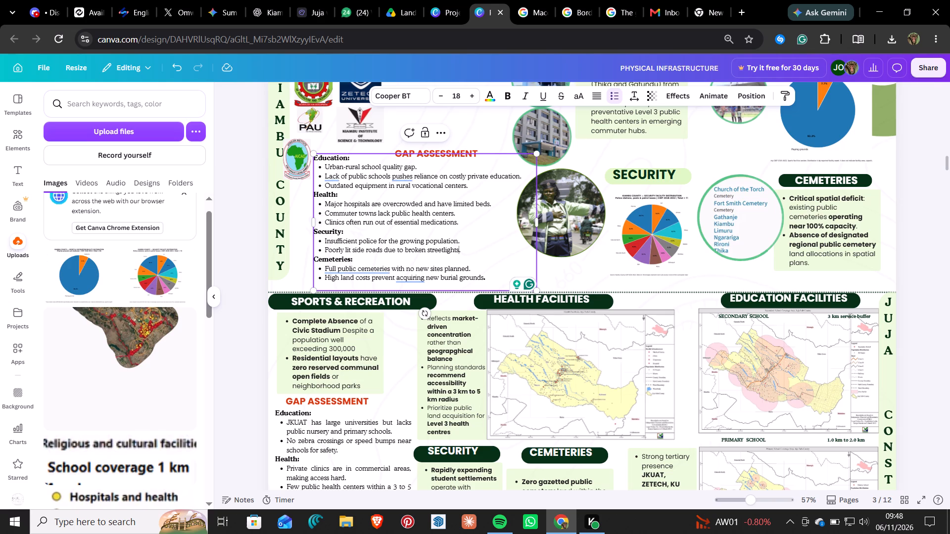
pyautogui.click(489, 274)
pyautogui.press('Return')
pyautogui.press('BackSpace')
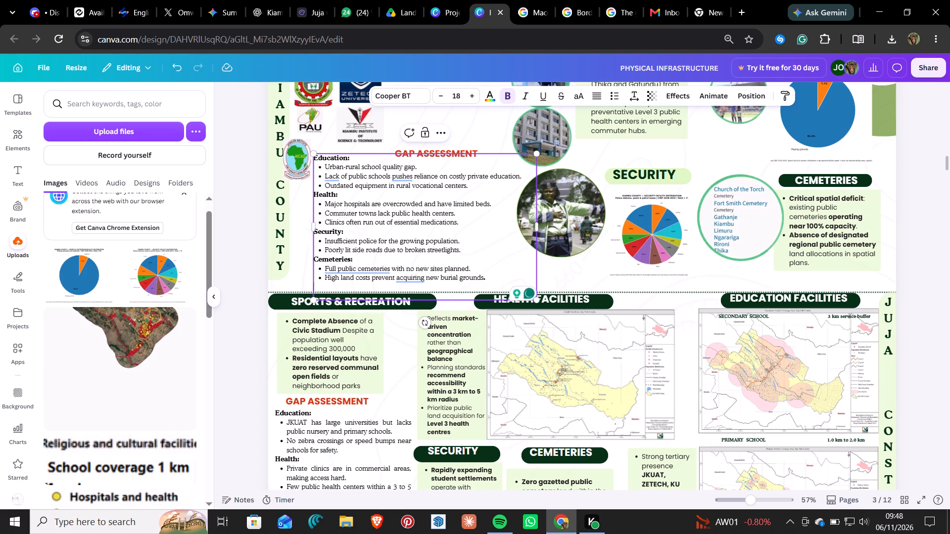
pyautogui.write('port')
pyautogui.press('space')
pyautogui.write('& recs')
pyautogui.press('BackSpace')
pyautogui.press('BackSpace')
pyautogui.press('BackSpace')
pyautogui.press('BackSpace')
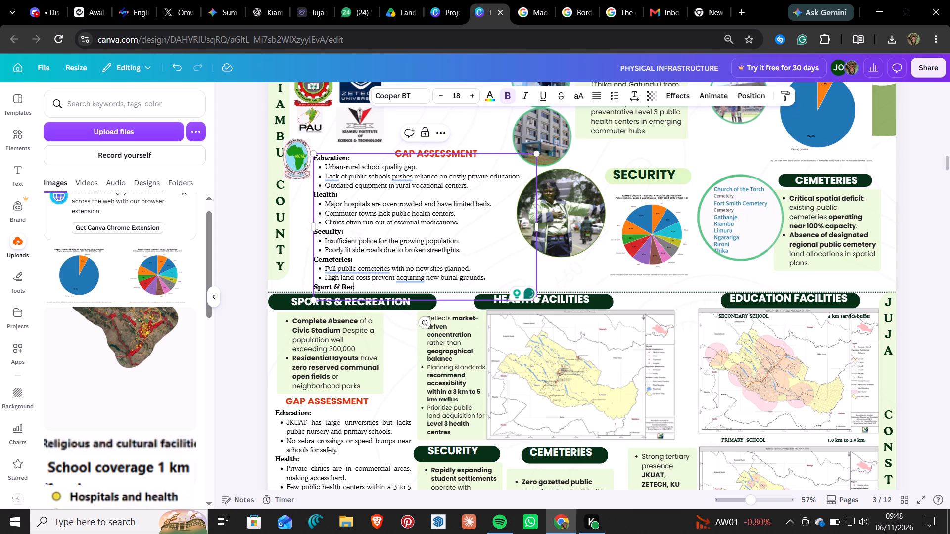
pyautogui.write('re')
pyautogui.write('ation')
pyautogui.click(380, 285)
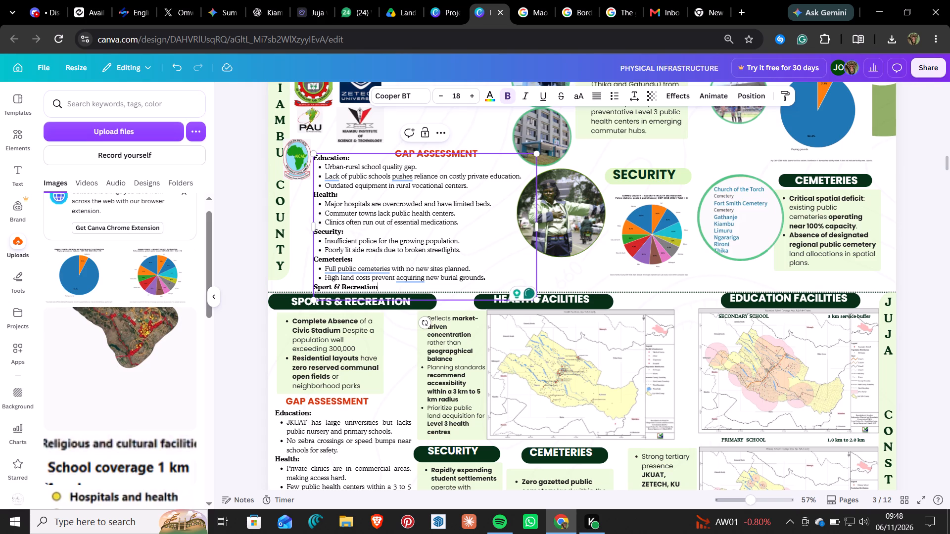
# Paste the copied CIDP youth talent point as a numbered list under the Sport & Recreation subheading in the Kiambu gap assessment.
pyautogui.press('Return')
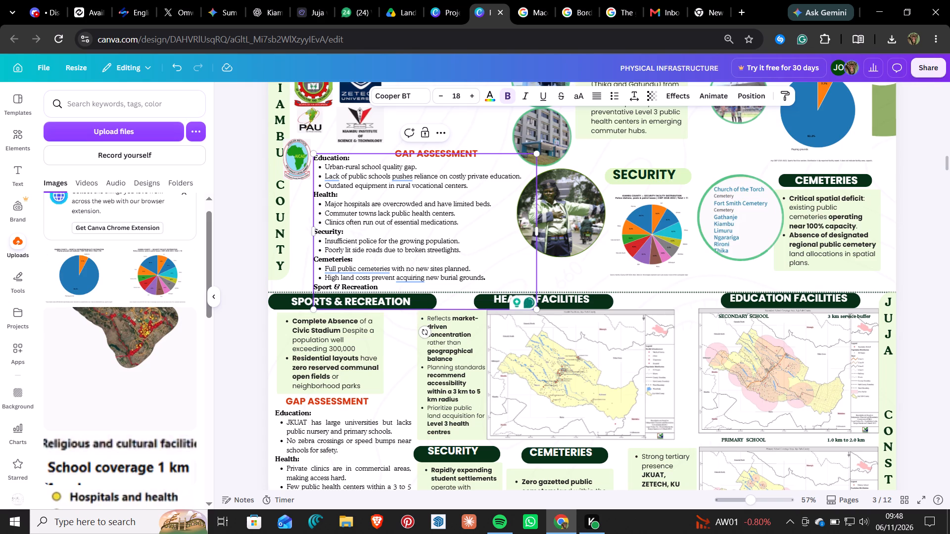
pyautogui.press('space')
pyautogui.press('space')
pyautogui.press('space')
pyautogui.press('space')
pyautogui.press('space')
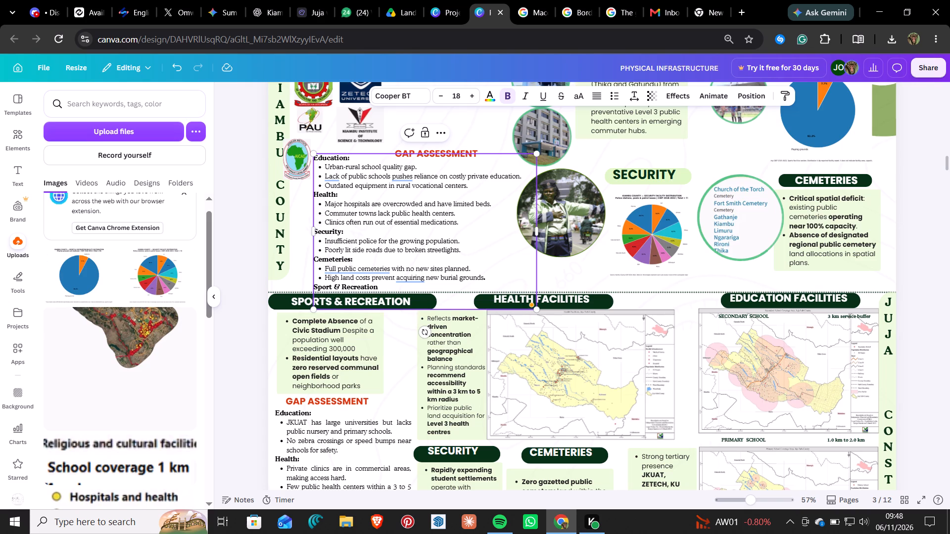
pyautogui.doubleClick(617, 99)
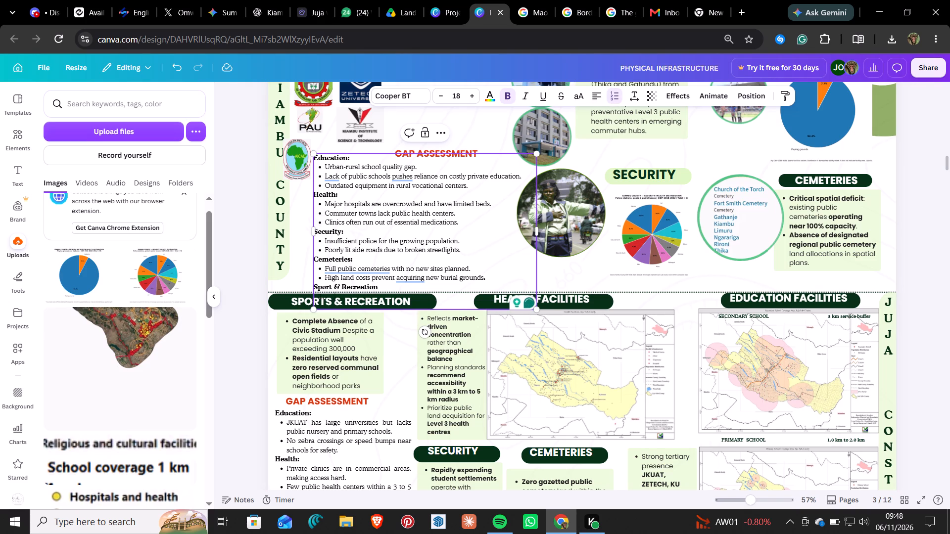
pyautogui.scroll(1, 469, 224)
pyautogui.scroll(-2, 469, 224)
pyautogui.scroll(2, 467, 225)
pyautogui.scroll(-1, 467, 225)
pyautogui.hotkey('ctrl', 'v')
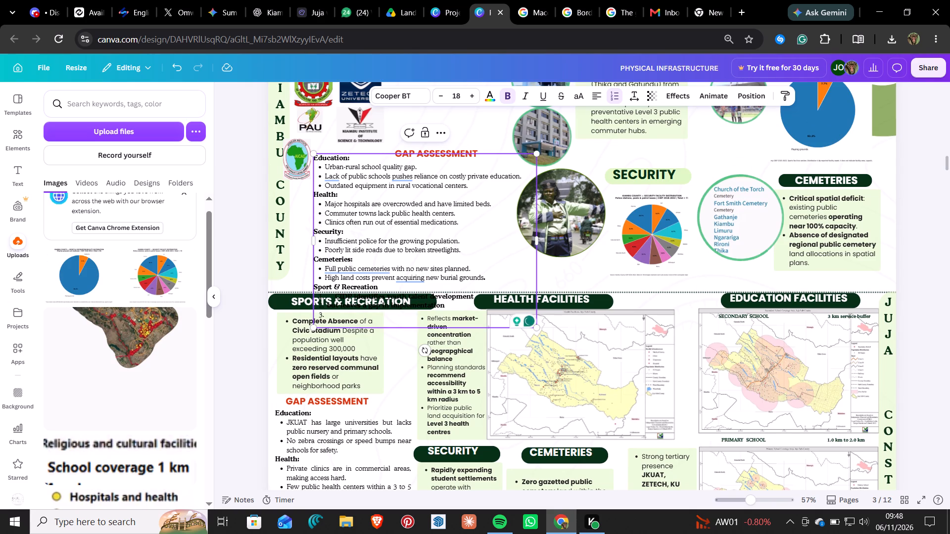
# Move the Kiambu County gap assessment text box up so its last lines clear the Juja Sports & Recreation heading.
pyautogui.scroll(4, 346, 181)
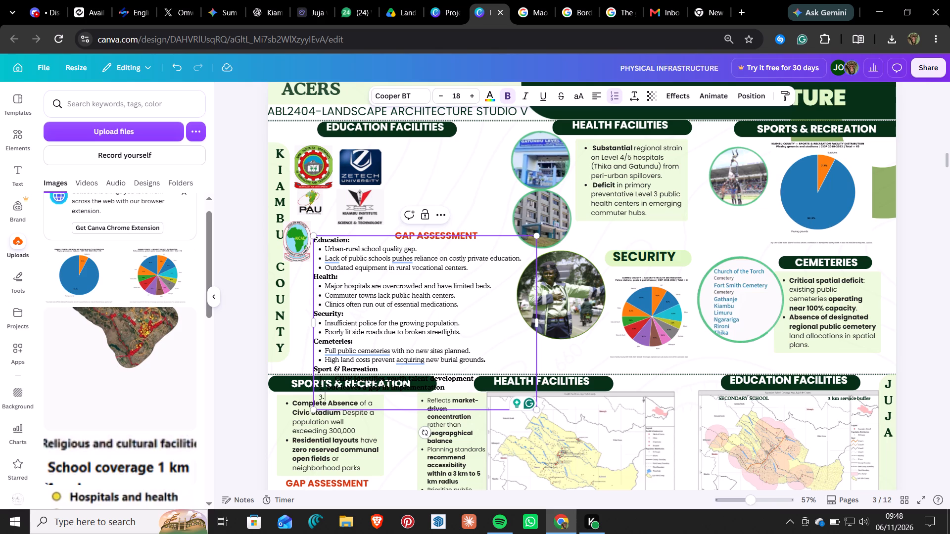
pyautogui.scroll(-5, 417, 313)
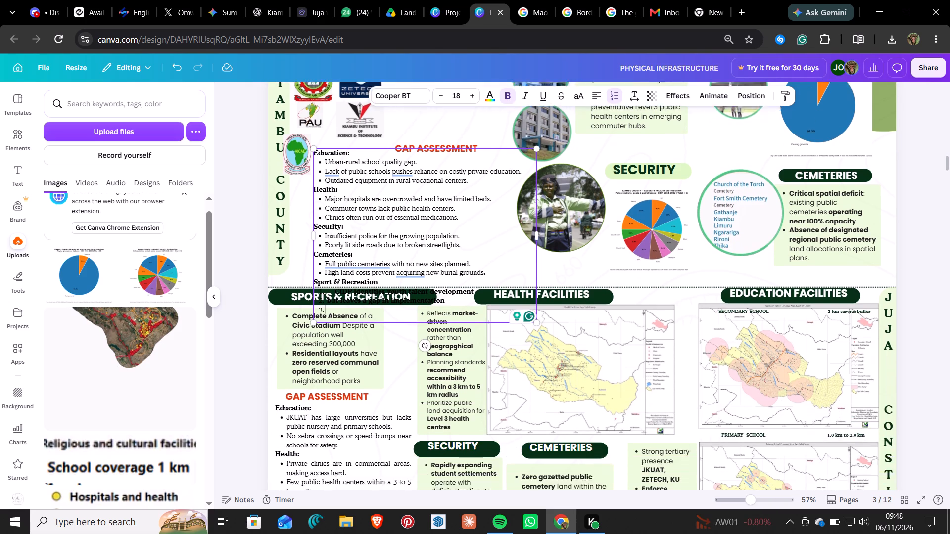
pyautogui.moveTo(359, 308); pyautogui.dragTo(360, 302)
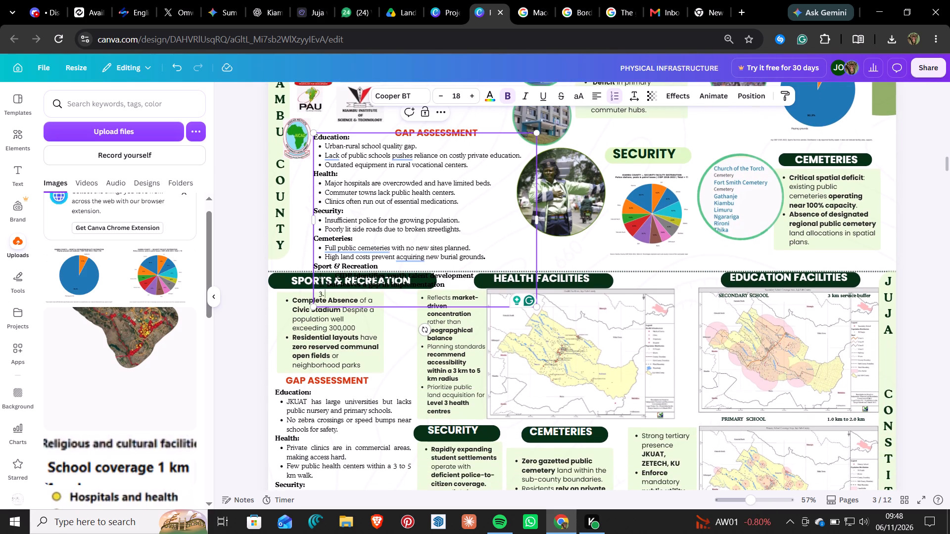
pyautogui.moveTo(360, 302); pyautogui.dragTo(357, 275)
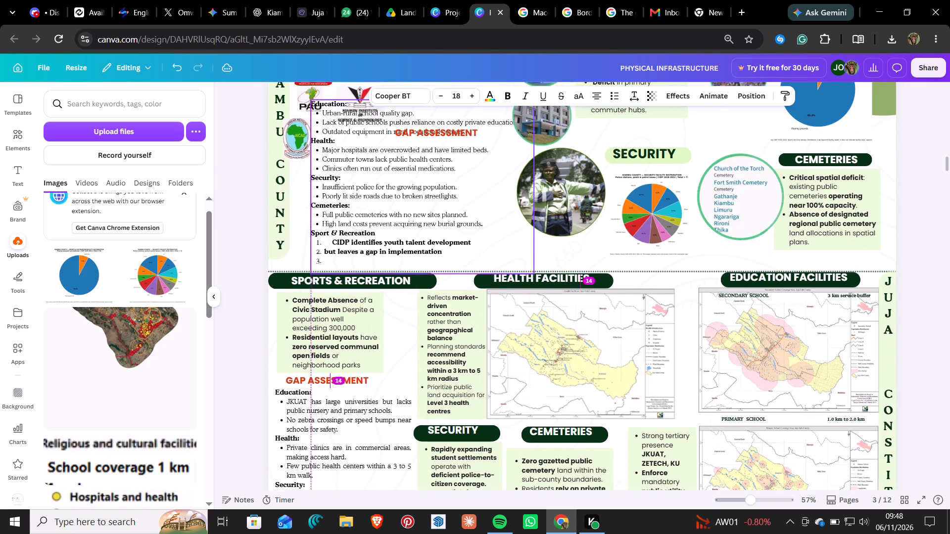
pyautogui.moveTo(357, 275); pyautogui.dragTo(357, 275)
# Tidy the Sport & Recreation list: remove the leading spaces, the second line's number and the empty last item.
pyautogui.click(353, 248)
pyautogui.click(332, 240)
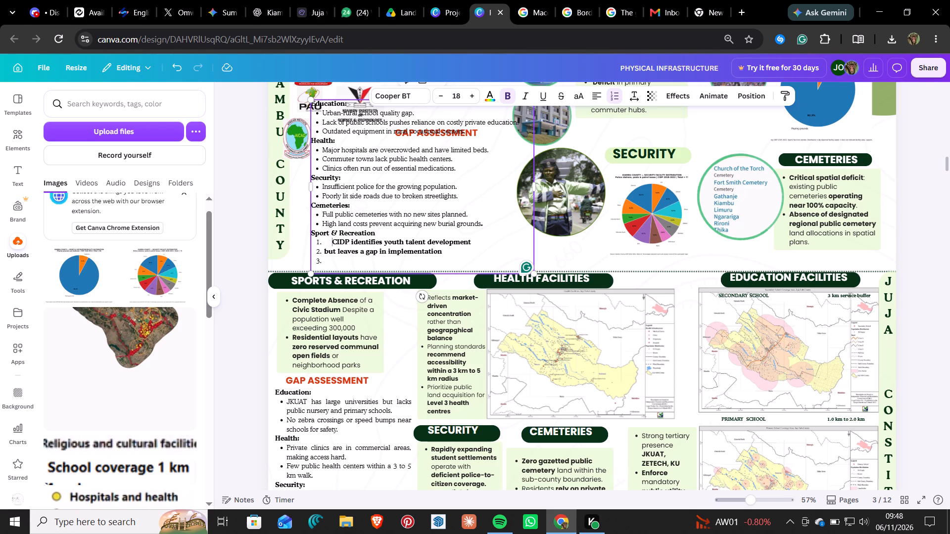
pyautogui.press('BackSpace')
pyautogui.press('BackSpace')
pyautogui.press('BackSpace')
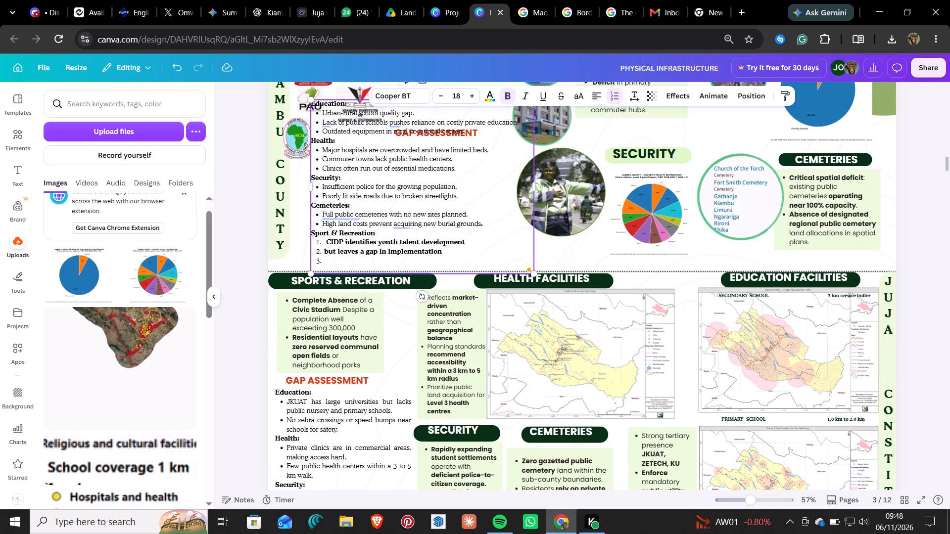
pyautogui.press('BackSpace')
pyautogui.moveTo(325, 244); pyautogui.dragTo(326, 244)
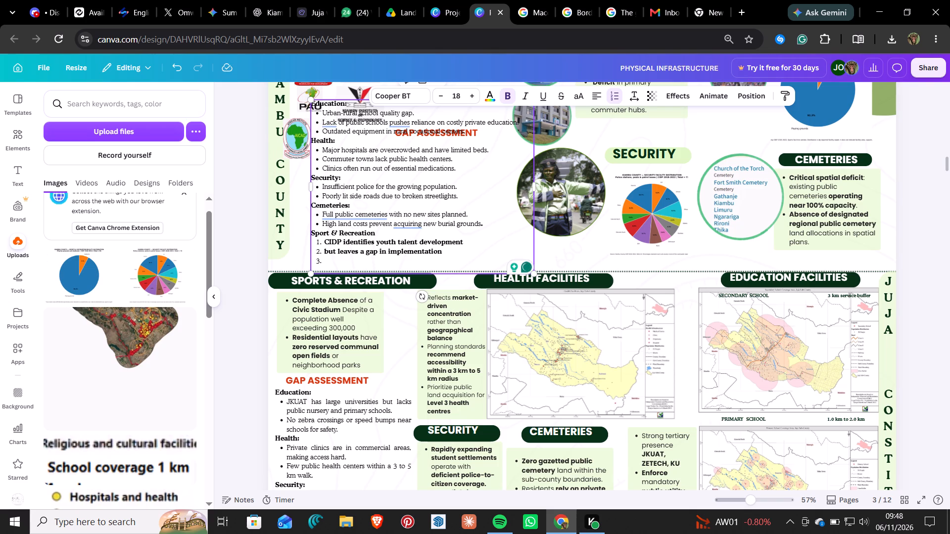
pyautogui.moveTo(326, 244); pyautogui.dragTo(442, 255)
pyautogui.click(443, 241)
pyautogui.click(319, 249)
pyautogui.press('BackSpace')
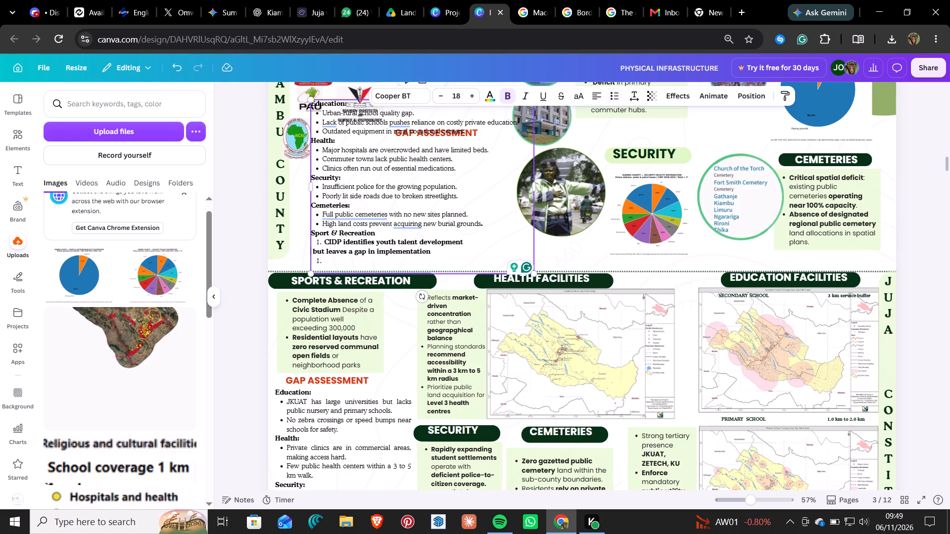
pyautogui.click(456, 254)
pyautogui.press('Delete')
pyautogui.press('Delete')
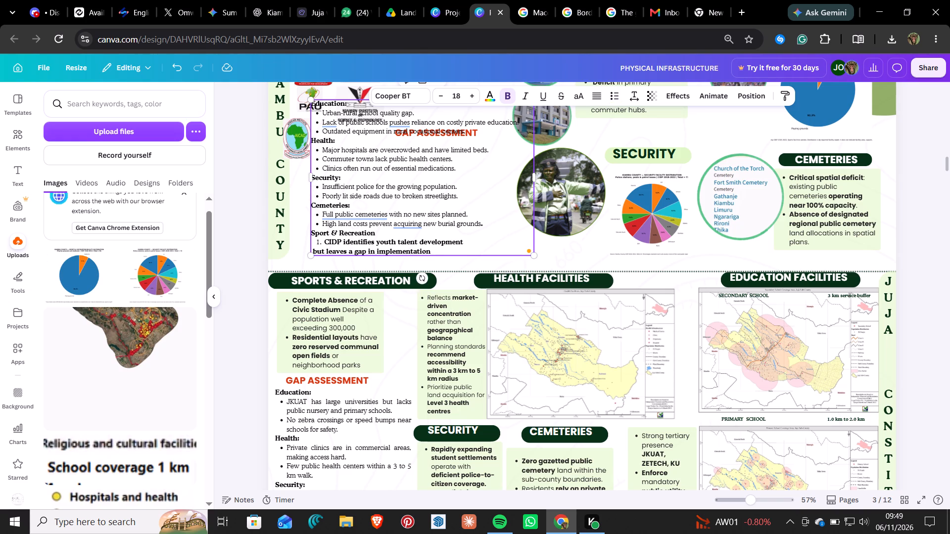
# Remove the bold formatting from the CIDP youth talent point under Sport & Recreation.
pyautogui.moveTo(325, 241); pyautogui.dragTo(385, 246)
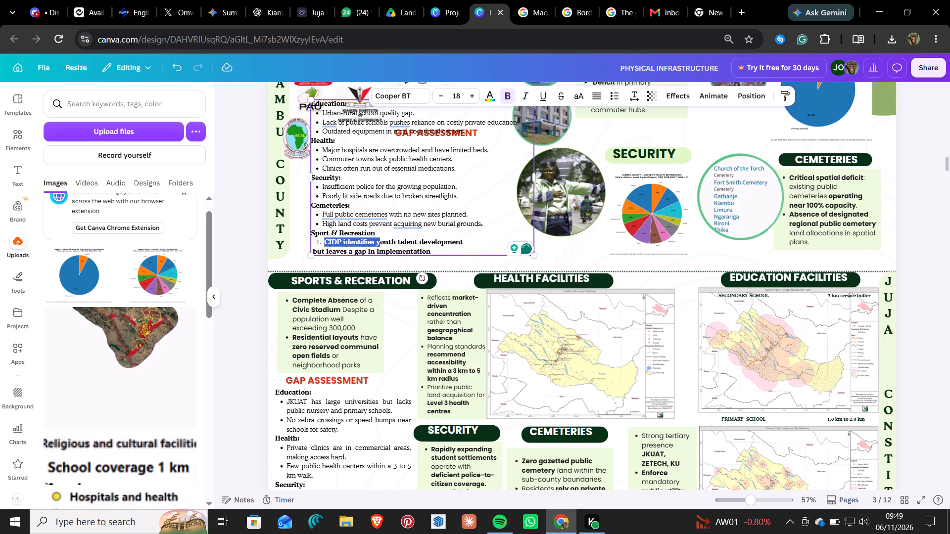
pyautogui.moveTo(385, 246); pyautogui.dragTo(429, 254)
pyautogui.doubleClick(509, 94)
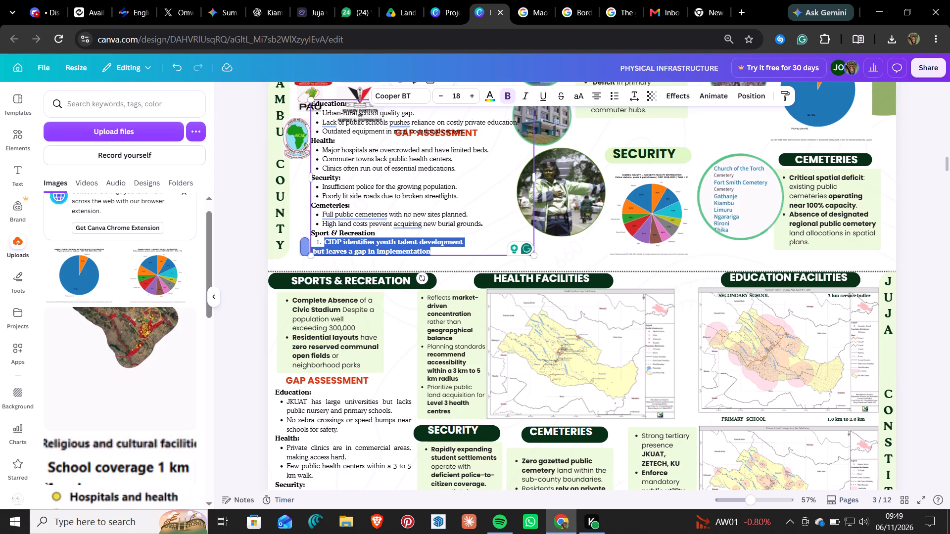
pyautogui.click(509, 94)
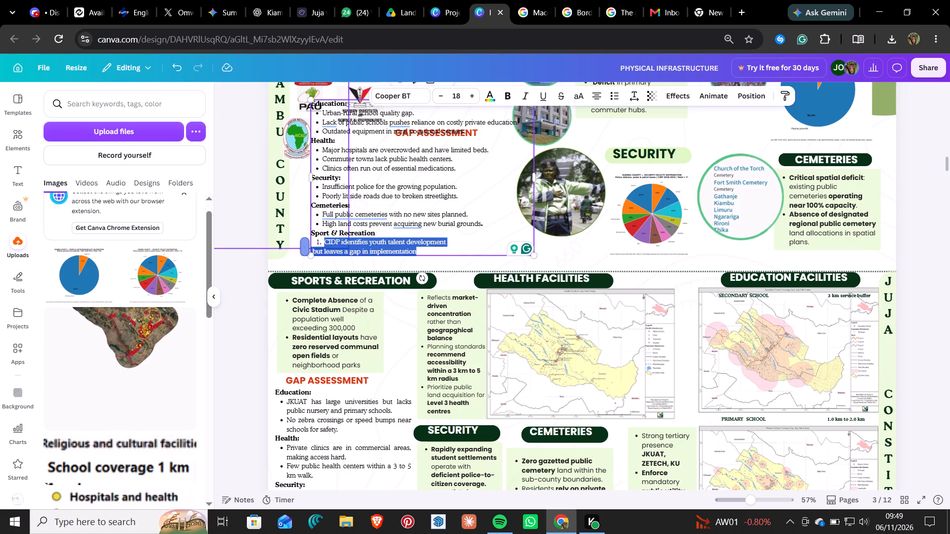
# Set the Kiambu gap assessment text to size 17 and fit its box between the institution logos and the dotted divider.
pyautogui.click(297, 197)
pyautogui.scroll(4, 302, 197)
pyautogui.moveTo(382, 347); pyautogui.dragTo(382, 347)
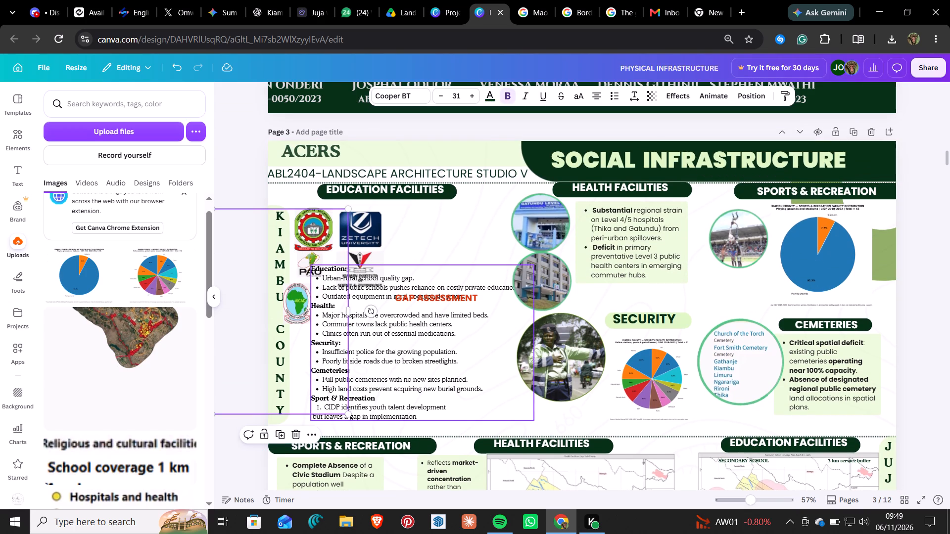
pyautogui.moveTo(382, 347); pyautogui.dragTo(382, 364)
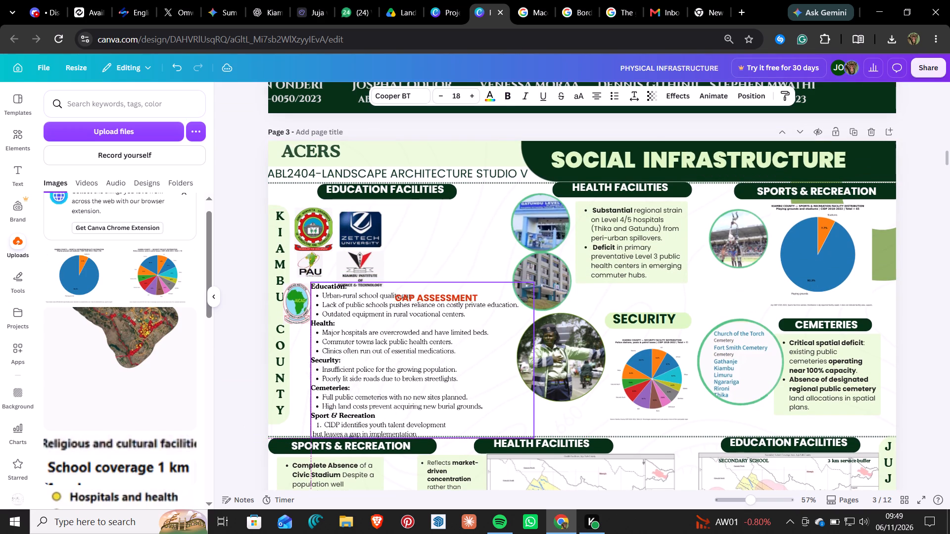
pyautogui.moveTo(382, 364); pyautogui.dragTo(384, 362)
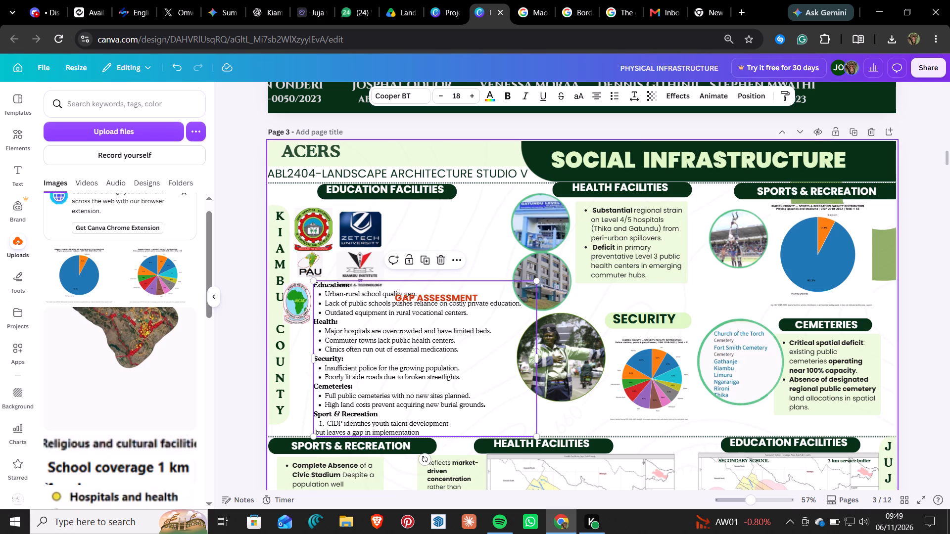
pyautogui.click(442, 96)
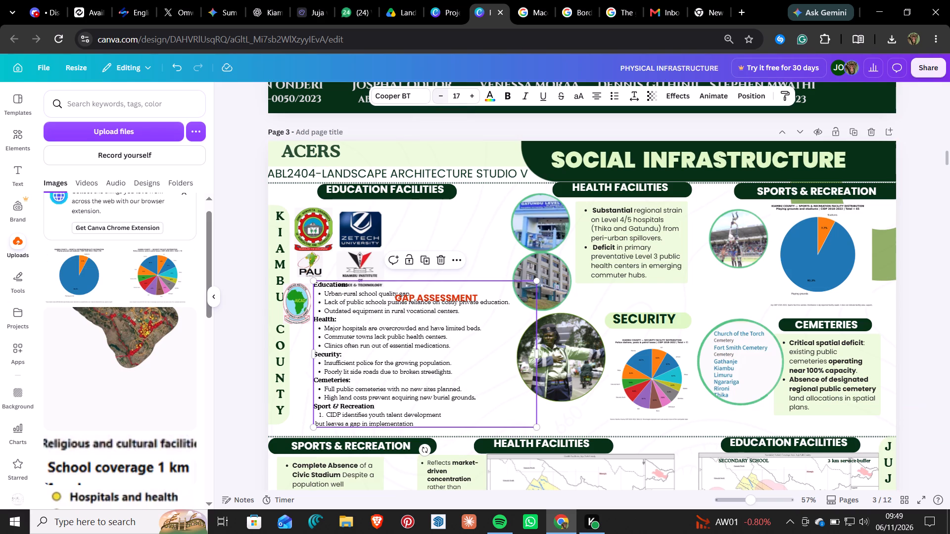
pyautogui.moveTo(400, 382); pyautogui.dragTo(403, 400)
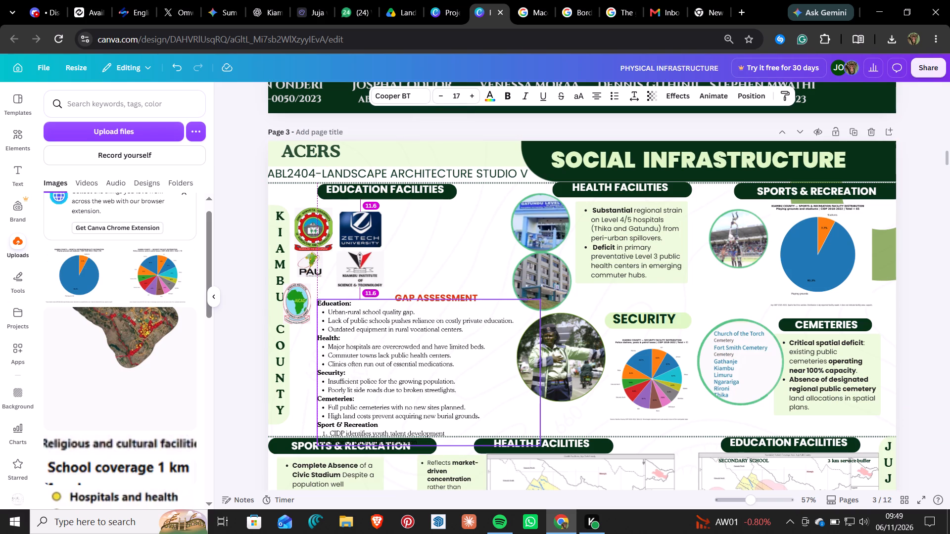
pyautogui.moveTo(403, 400); pyautogui.dragTo(405, 391)
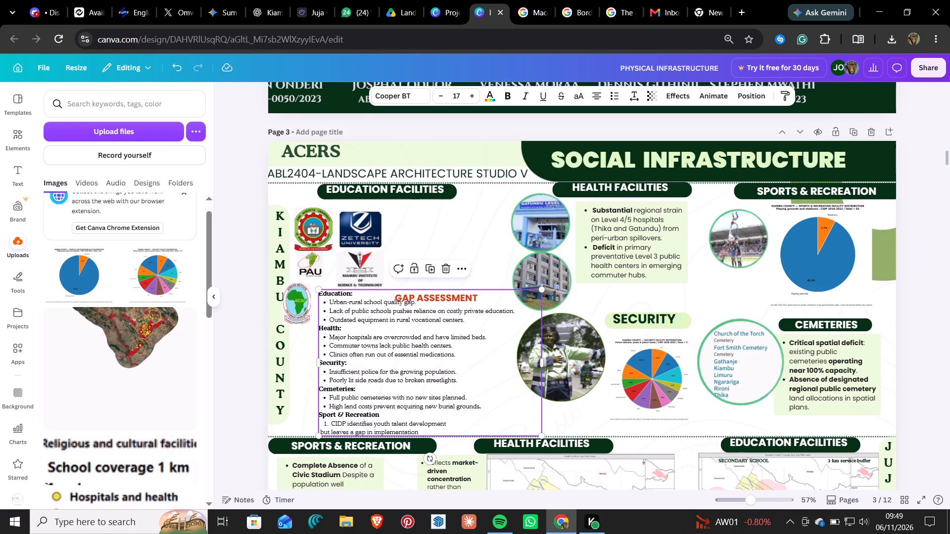
# Move the Kiambu GAP ASSESSMENT heading up slightly so it sits clear above the gap assessment text.
pyautogui.moveTo(446, 299); pyautogui.dragTo(448, 290)
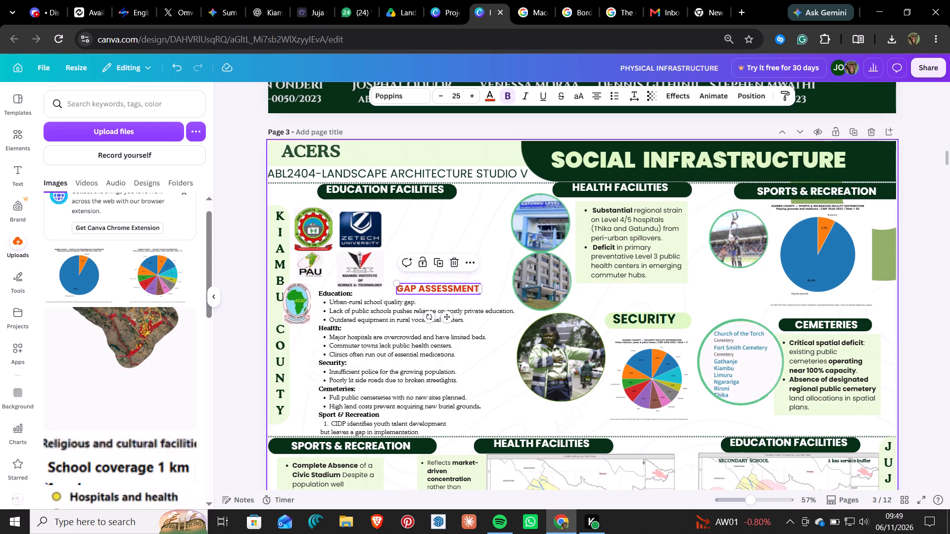
pyautogui.scroll(3, 83, 139)
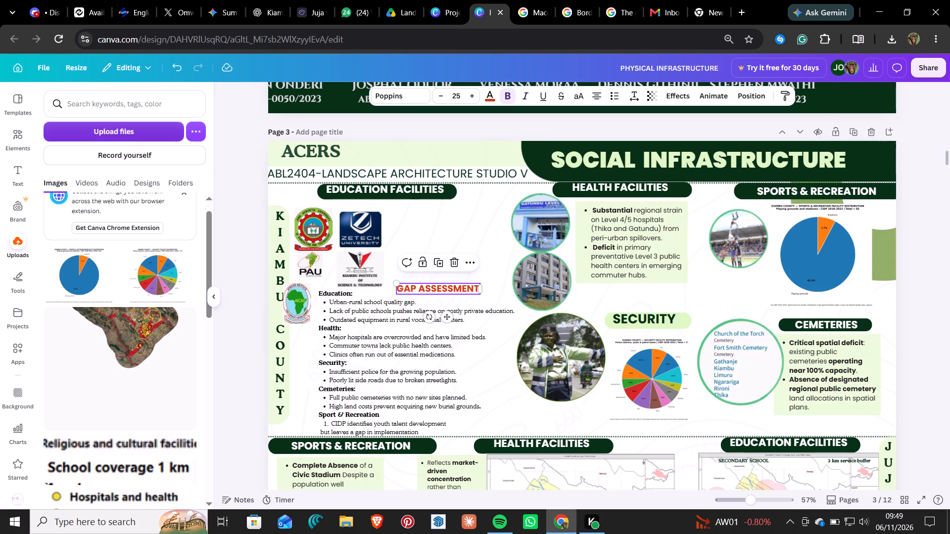
# Upload the image Kiambu_County_Pie_Chart_1 from the Downloads folder.
pyautogui.click(87, 137)
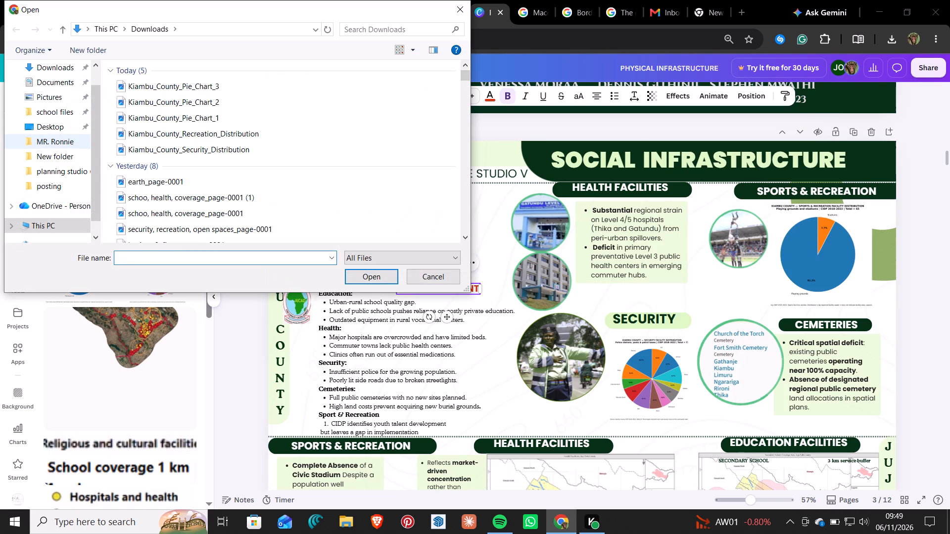
pyautogui.click(182, 122)
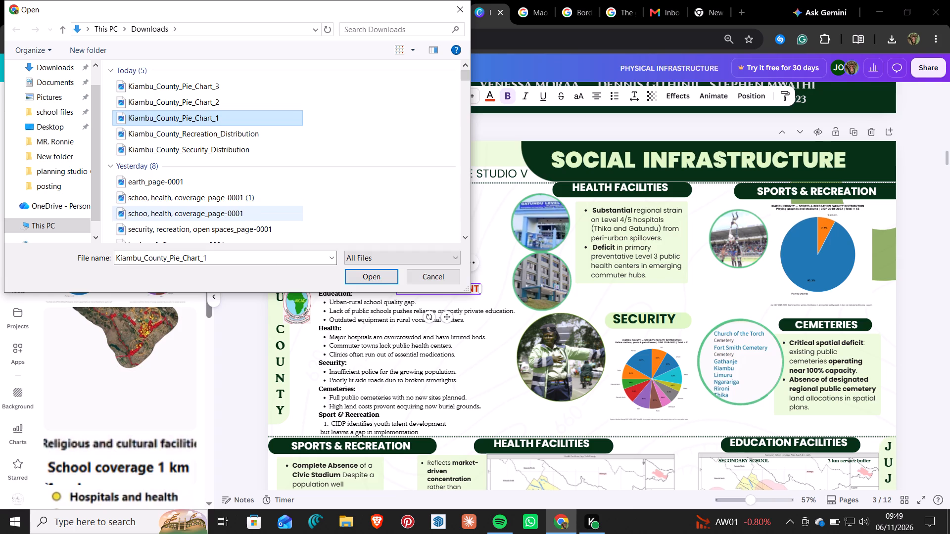
pyautogui.click(364, 273)
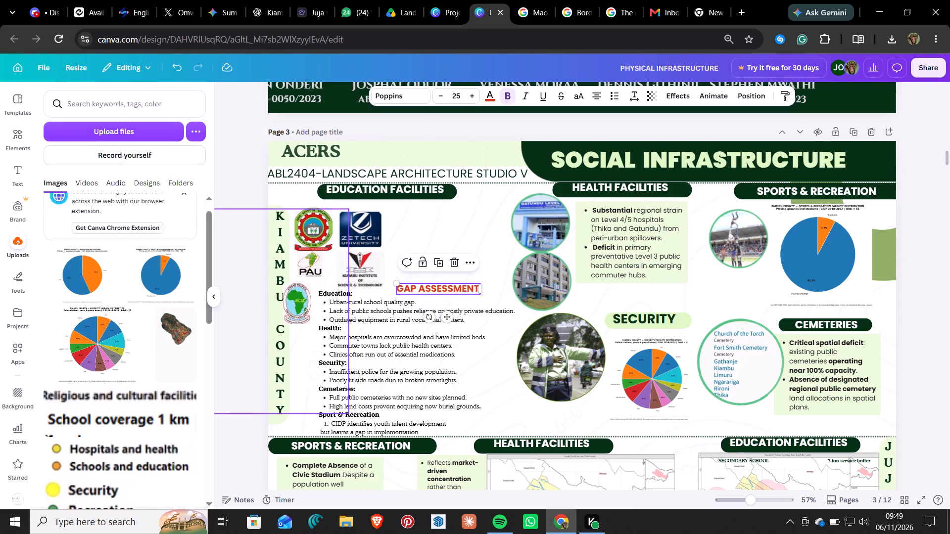
# Add the education institutions pie chart to page 3 and crop off its side margins and bottom source note.
pyautogui.click(84, 264)
pyautogui.scroll(-2, 408, 232)
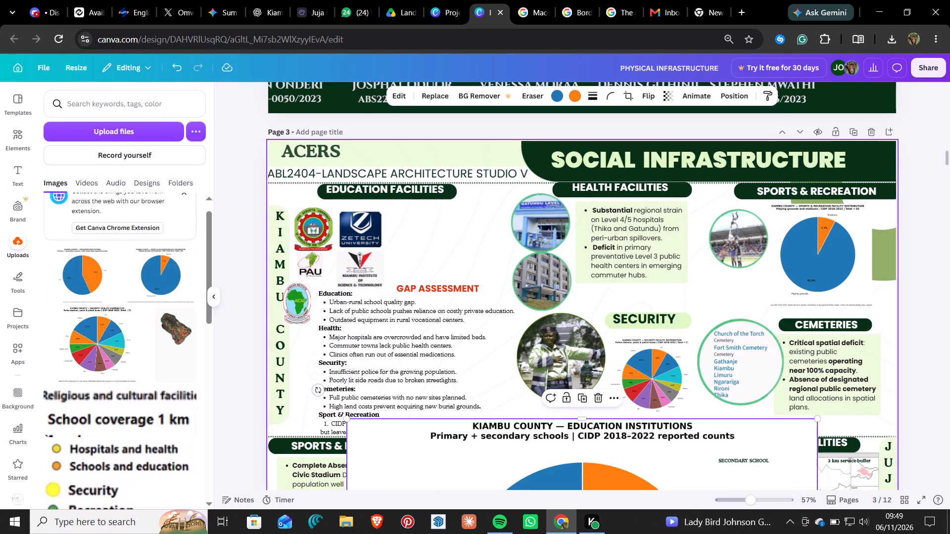
pyautogui.scroll(-2, 464, 263)
pyautogui.scroll(1, 466, 266)
pyautogui.scroll(-2, 469, 279)
pyautogui.scroll(-4, 359, 300)
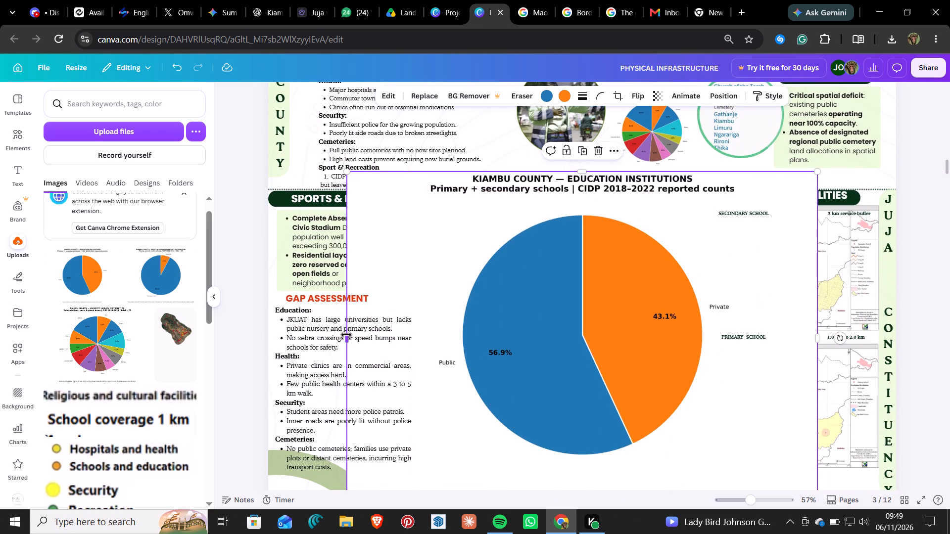
pyautogui.moveTo(347, 335); pyautogui.dragTo(428, 339)
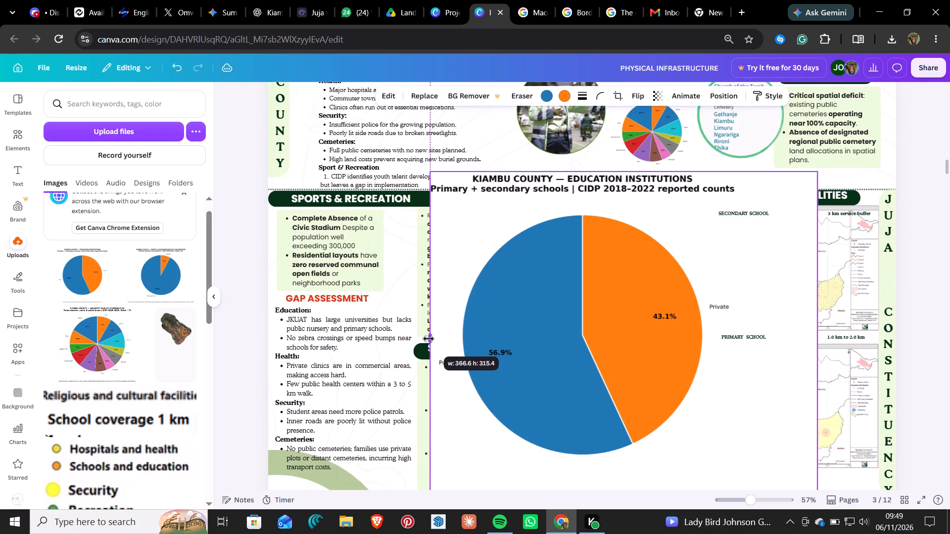
pyautogui.moveTo(428, 339); pyautogui.dragTo(425, 339)
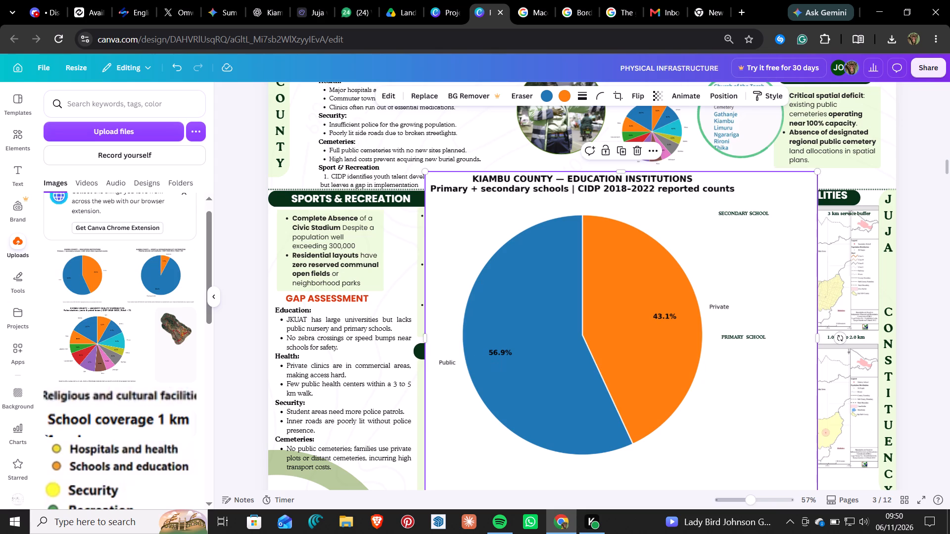
pyautogui.moveTo(817, 341); pyautogui.dragTo(774, 356)
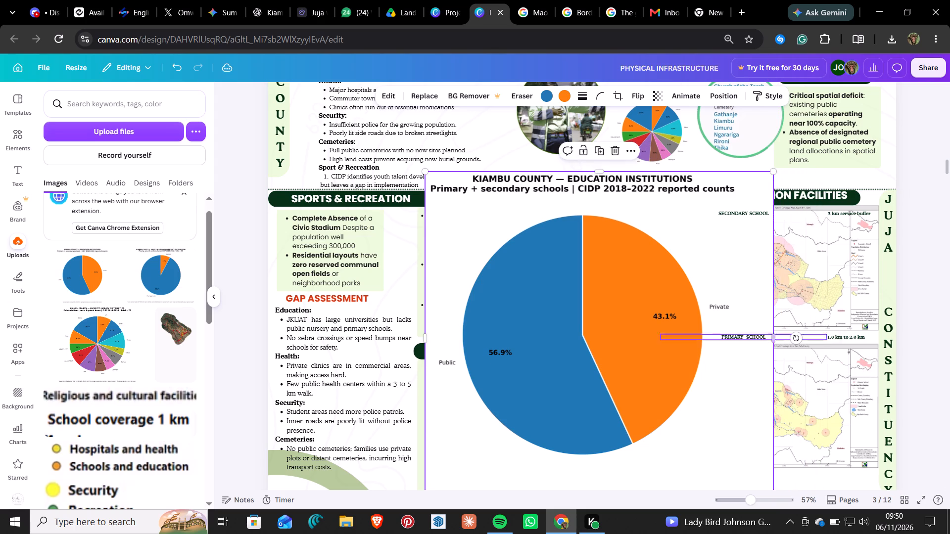
pyautogui.scroll(-5, 660, 281)
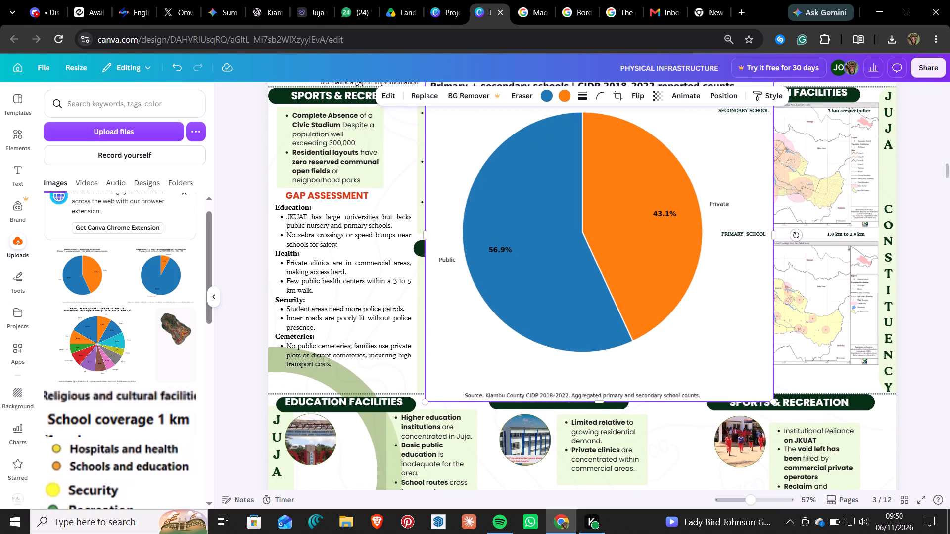
pyautogui.moveTo(598, 400); pyautogui.dragTo(602, 354)
# Scale down the education institutions pie chart and move it up into the Kiambu County section beside the gap assessment text.
pyautogui.scroll(2, 618, 288)
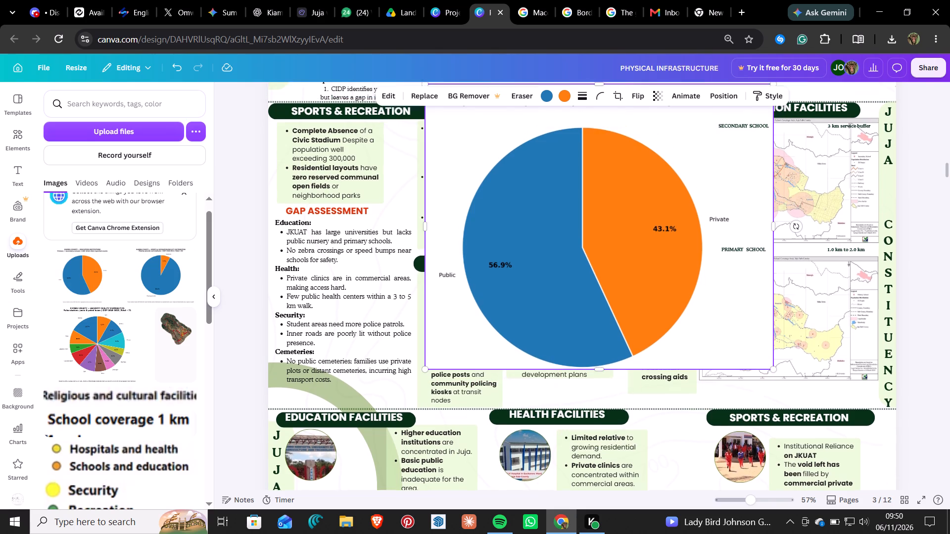
pyautogui.scroll(2, 617, 292)
pyautogui.moveTo(427, 153); pyautogui.dragTo(522, 218)
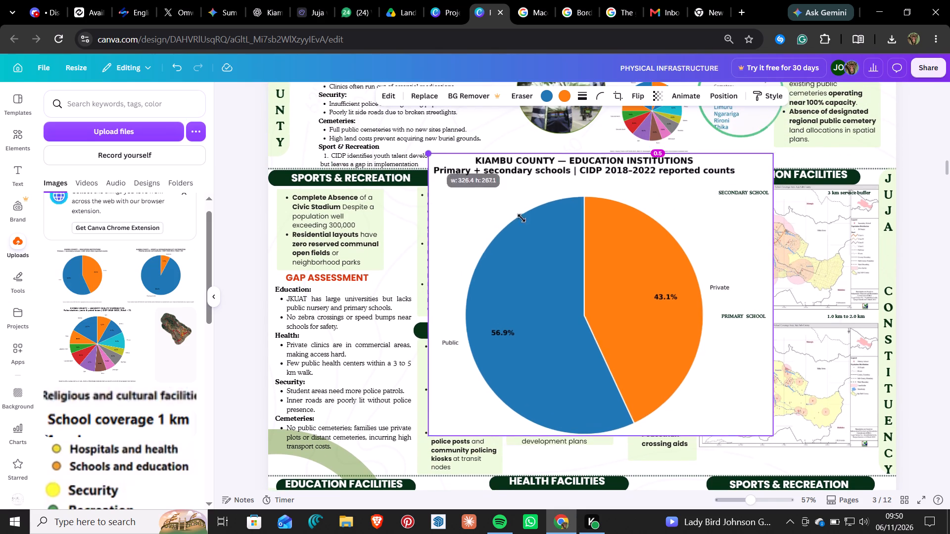
pyautogui.moveTo(522, 218); pyautogui.dragTo(620, 301)
pyautogui.scroll(4, 577, 254)
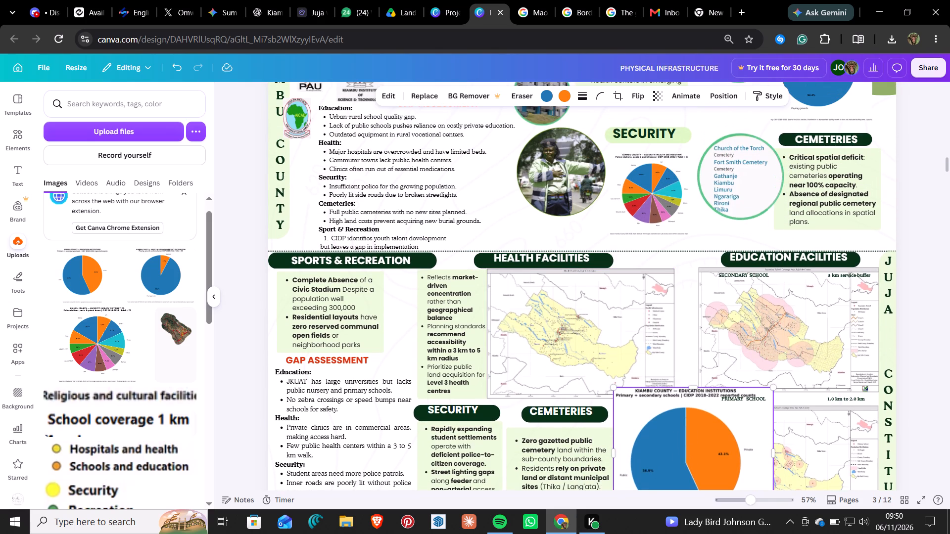
pyautogui.scroll(2, 648, 440)
pyautogui.moveTo(638, 449); pyautogui.dragTo(485, 160)
pyautogui.scroll(6, 488, 181)
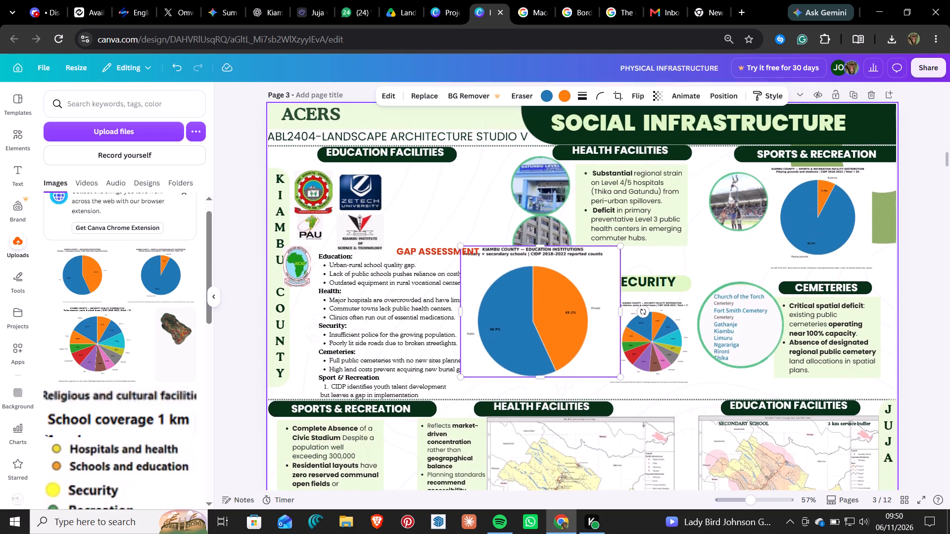
pyautogui.scroll(2, 485, 261)
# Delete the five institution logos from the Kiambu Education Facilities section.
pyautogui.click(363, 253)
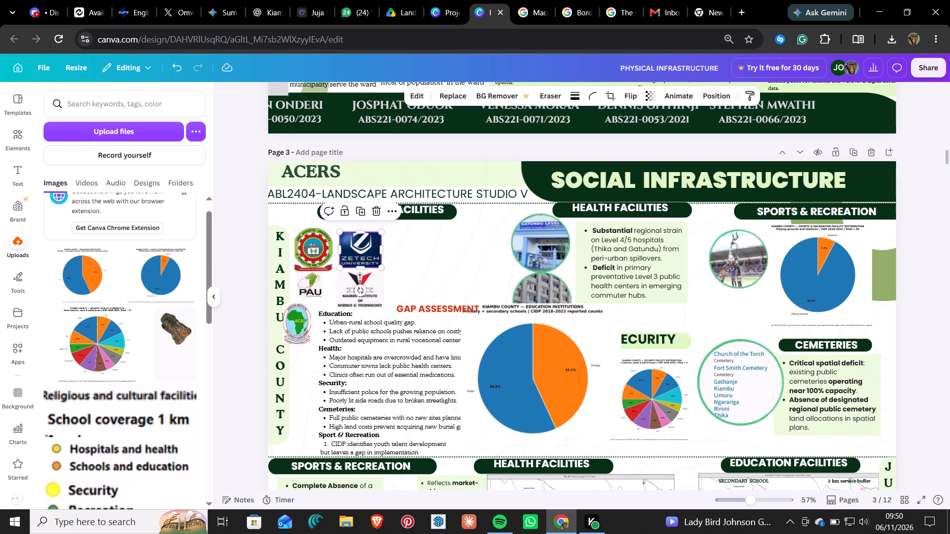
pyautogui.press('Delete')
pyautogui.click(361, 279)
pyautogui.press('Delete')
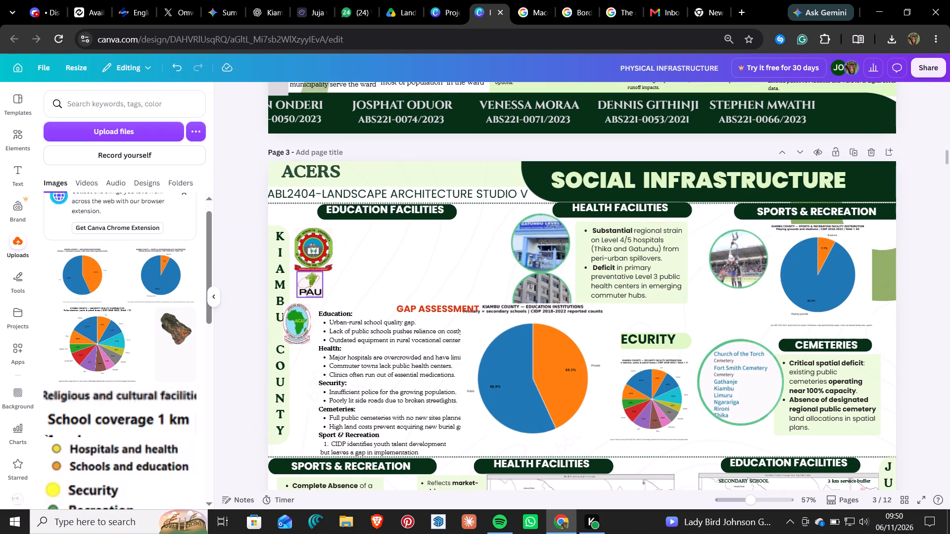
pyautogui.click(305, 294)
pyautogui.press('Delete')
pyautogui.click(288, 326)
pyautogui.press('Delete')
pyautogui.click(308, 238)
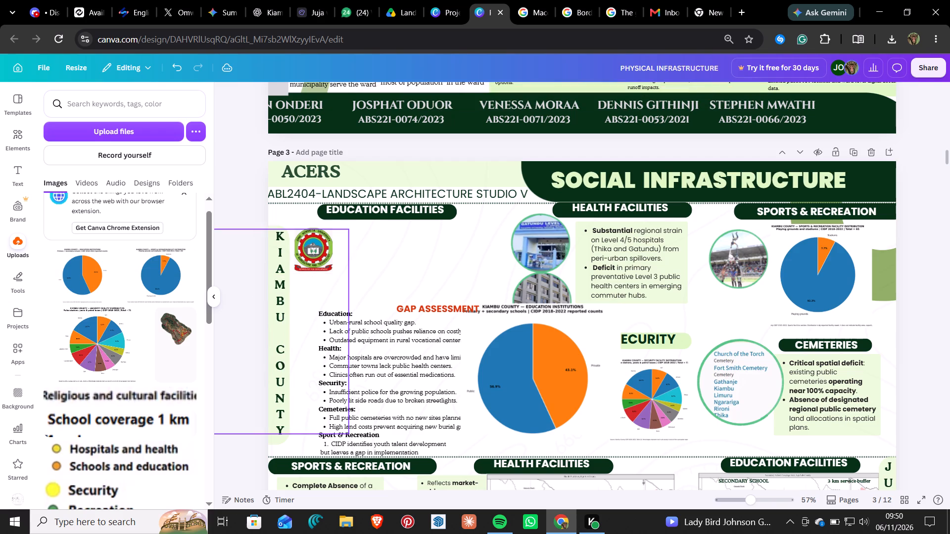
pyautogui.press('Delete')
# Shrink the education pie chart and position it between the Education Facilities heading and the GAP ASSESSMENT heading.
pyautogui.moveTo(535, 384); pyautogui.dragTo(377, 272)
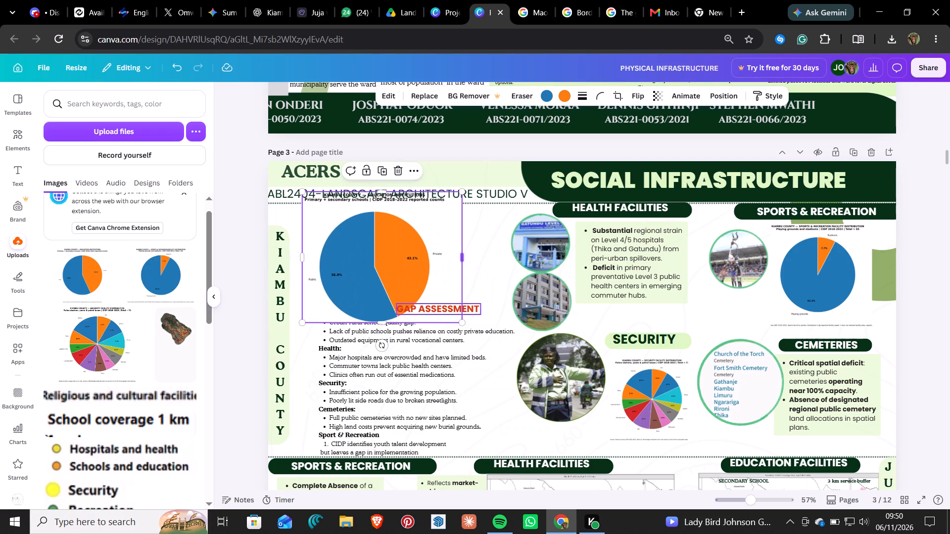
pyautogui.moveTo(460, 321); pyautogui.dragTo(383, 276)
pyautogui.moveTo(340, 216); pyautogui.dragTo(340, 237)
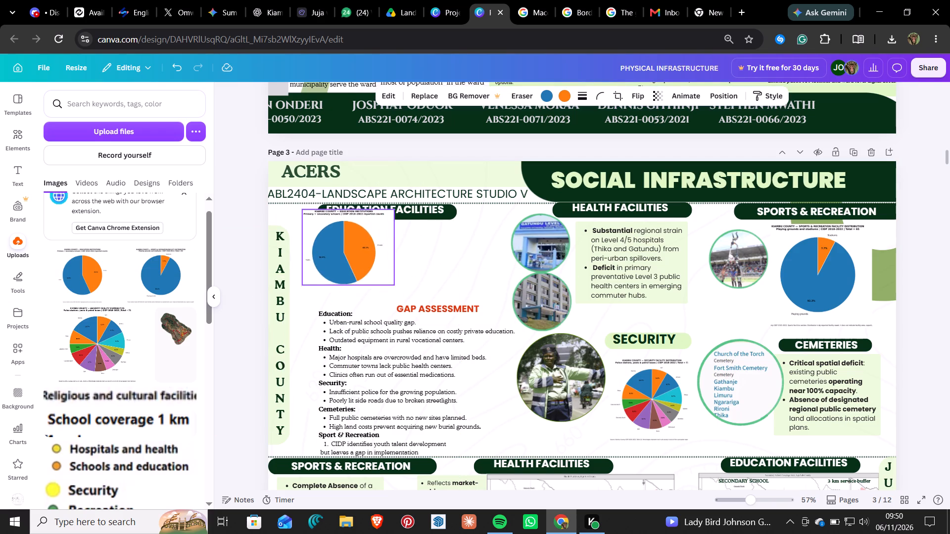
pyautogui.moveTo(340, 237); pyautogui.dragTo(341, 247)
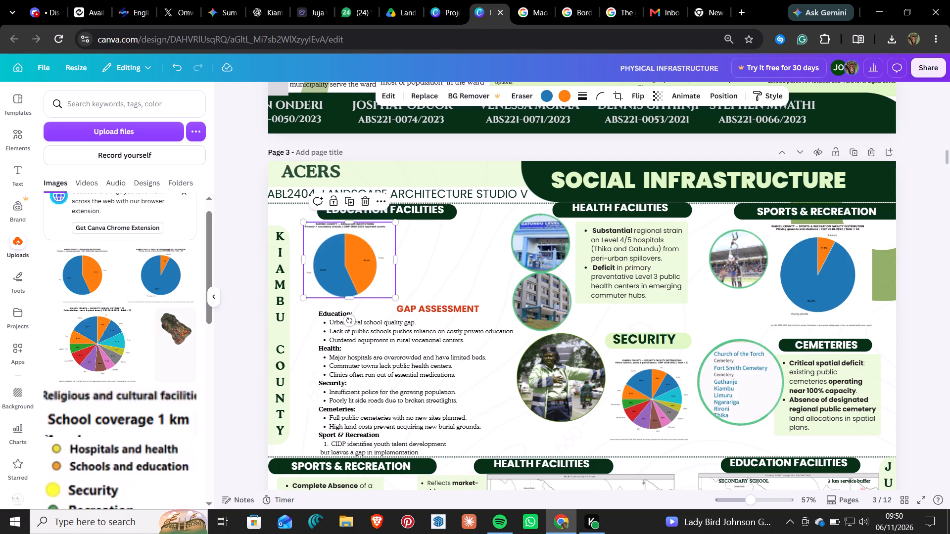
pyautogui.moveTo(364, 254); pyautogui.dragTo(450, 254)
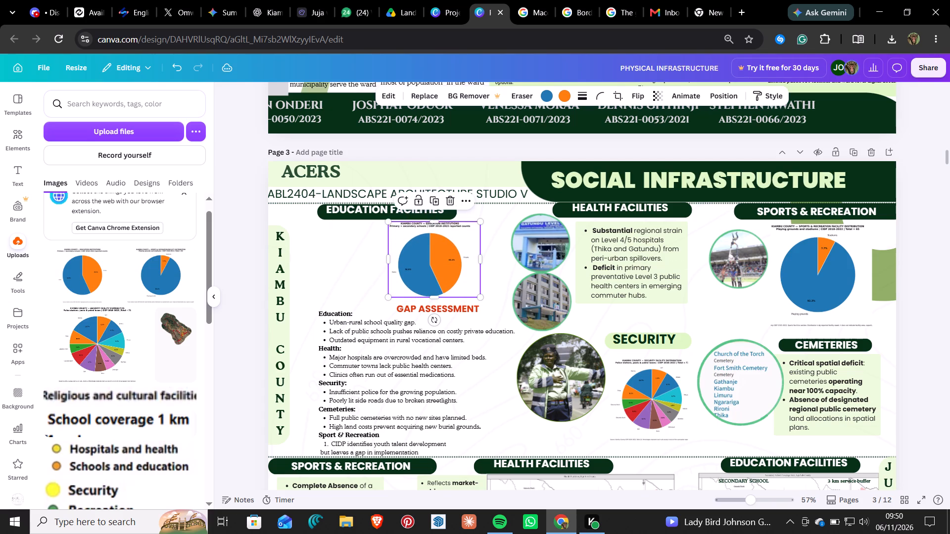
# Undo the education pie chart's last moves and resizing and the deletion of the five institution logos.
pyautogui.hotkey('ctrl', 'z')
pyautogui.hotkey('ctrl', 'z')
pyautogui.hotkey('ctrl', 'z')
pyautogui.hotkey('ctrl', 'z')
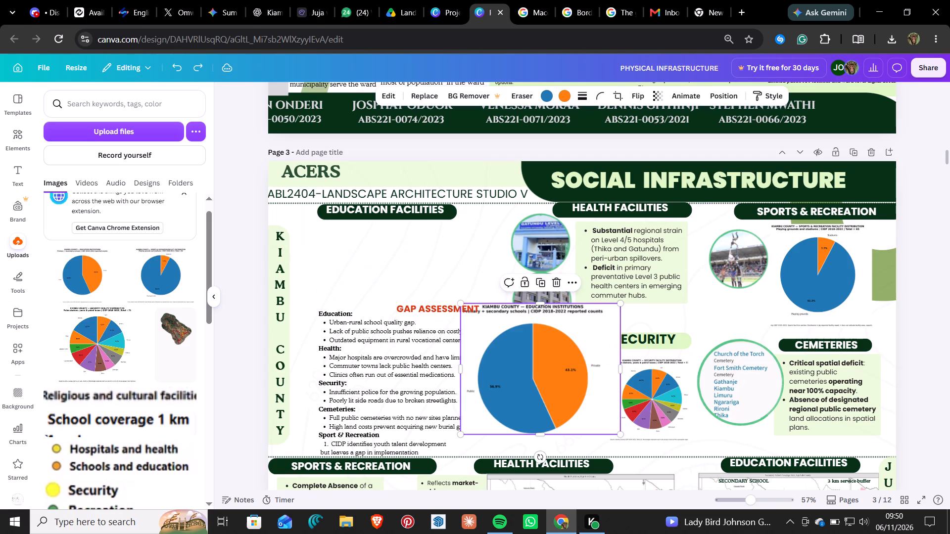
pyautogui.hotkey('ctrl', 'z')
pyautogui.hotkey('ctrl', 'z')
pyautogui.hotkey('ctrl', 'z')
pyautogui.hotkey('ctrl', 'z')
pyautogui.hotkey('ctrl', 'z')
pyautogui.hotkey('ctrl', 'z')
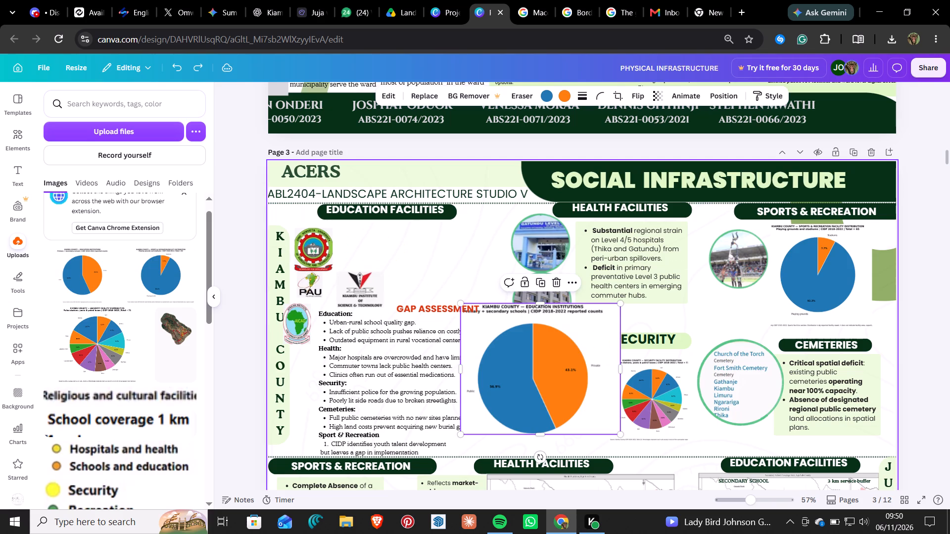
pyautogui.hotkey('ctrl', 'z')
# Shrink the education pie chart and place it between the institution logos and the Kiambu health facility photos.
pyautogui.moveTo(503, 381); pyautogui.dragTo(462, 284)
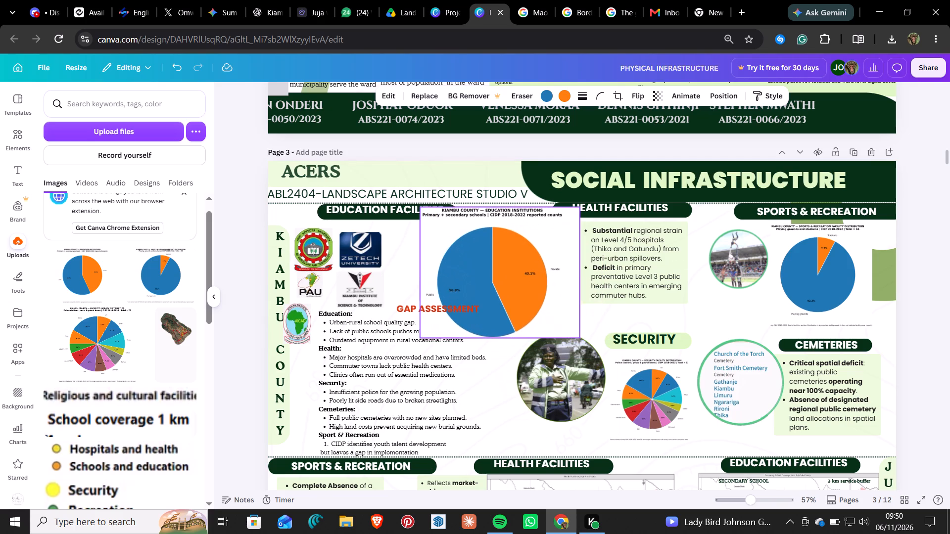
pyautogui.moveTo(462, 284); pyautogui.dragTo(461, 284)
pyautogui.moveTo(419, 206); pyautogui.dragTo(512, 285)
pyautogui.moveTo(538, 310); pyautogui.dragTo(472, 250)
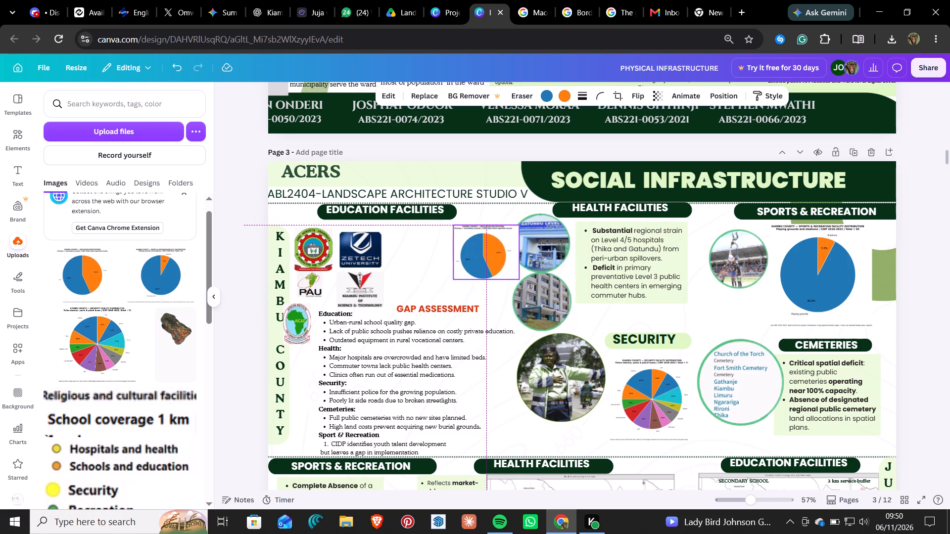
pyautogui.moveTo(472, 250); pyautogui.dragTo(469, 248)
# Review how charts and text are laid out on the page 2 board in comparison with the Social Infrastructure board.
pyautogui.scroll(10, 593, 248)
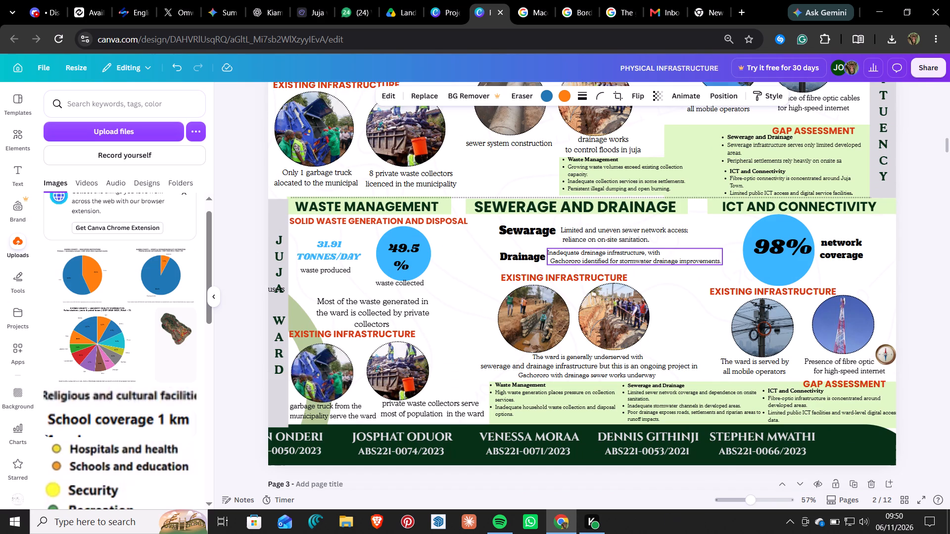
pyautogui.scroll(11, 593, 248)
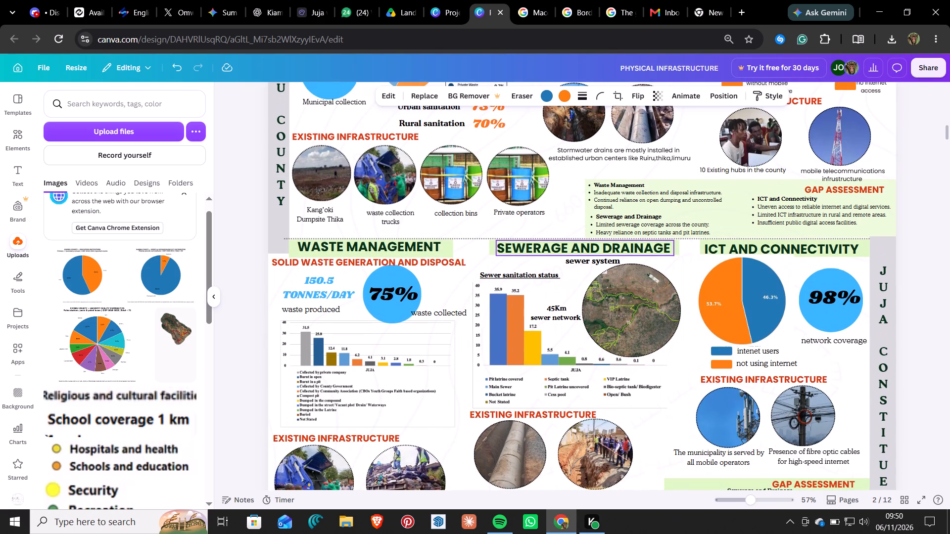
pyautogui.scroll(1, 593, 248)
pyautogui.scroll(-15, 593, 248)
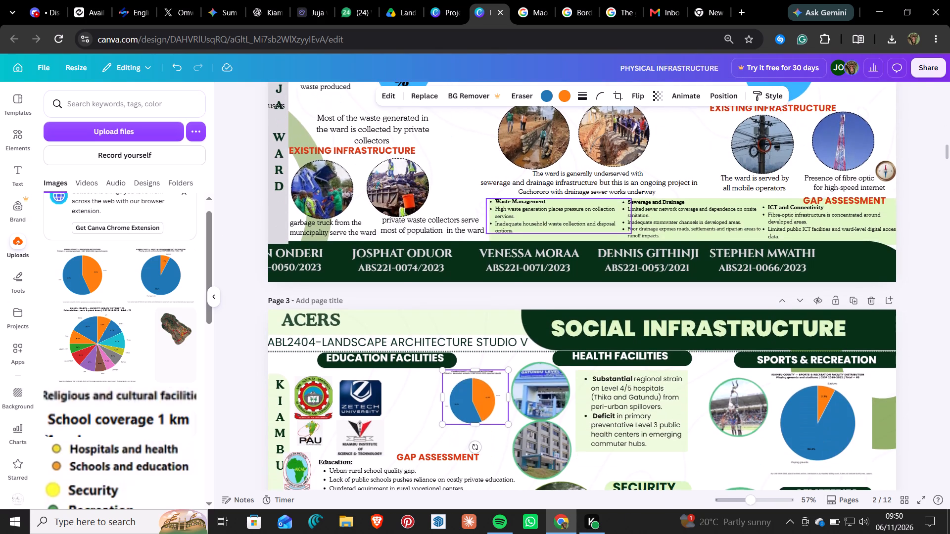
pyautogui.scroll(-1, 593, 248)
pyautogui.scroll(-1, 563, 298)
pyautogui.scroll(17, 467, 312)
pyautogui.scroll(5, 714, 225)
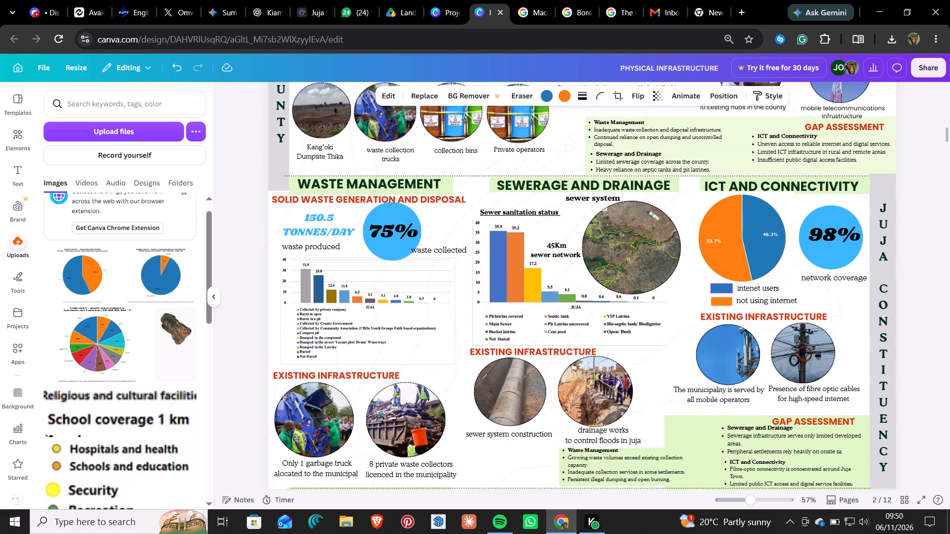
pyautogui.scroll(-14, 712, 288)
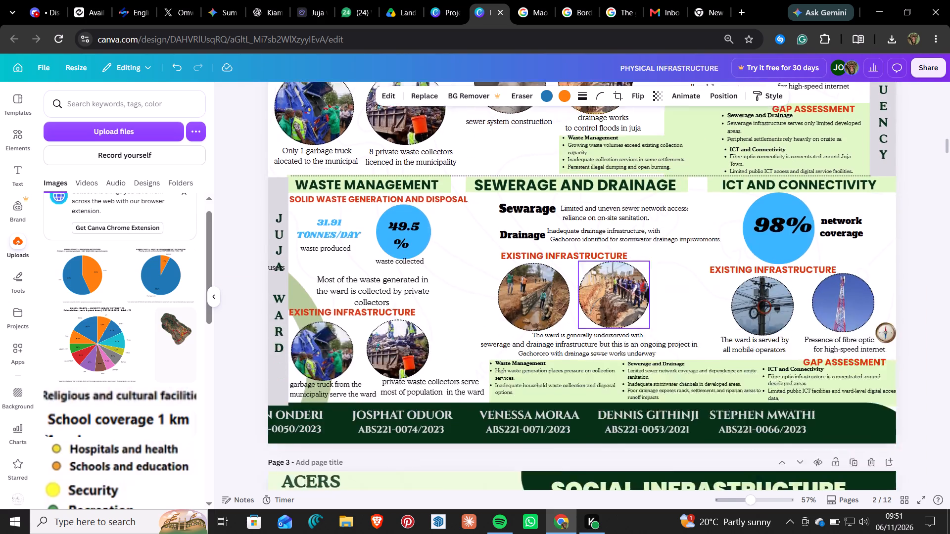
pyautogui.scroll(-4, 635, 270)
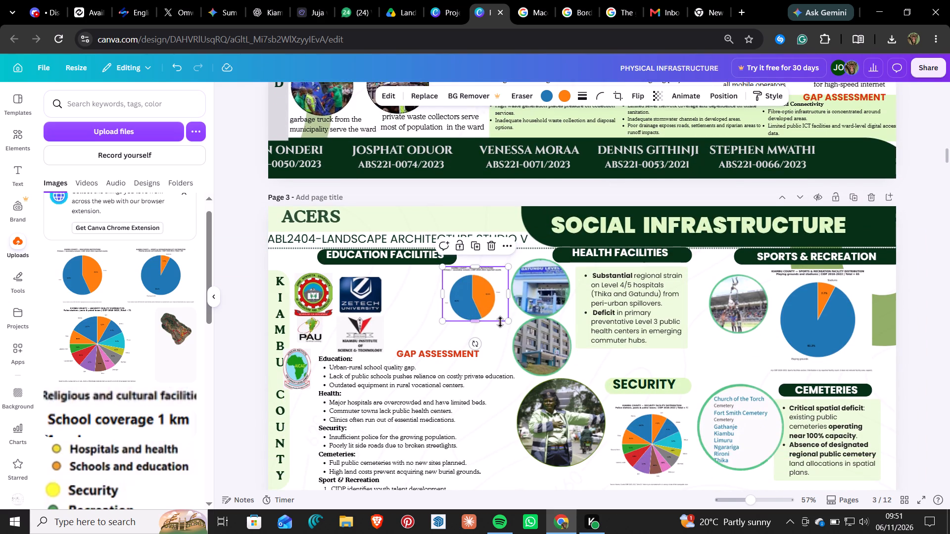
pyautogui.scroll(3, 509, 321)
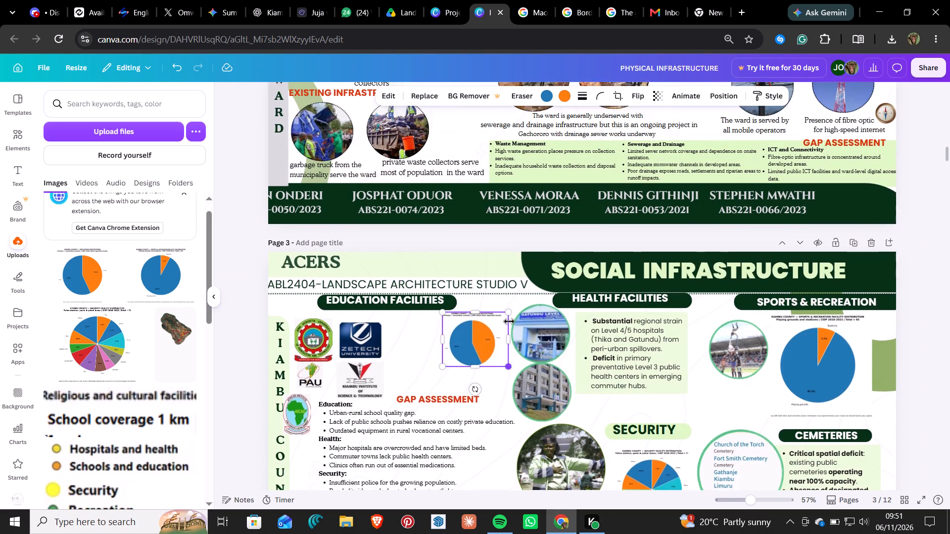
pyautogui.scroll(2, 475, 324)
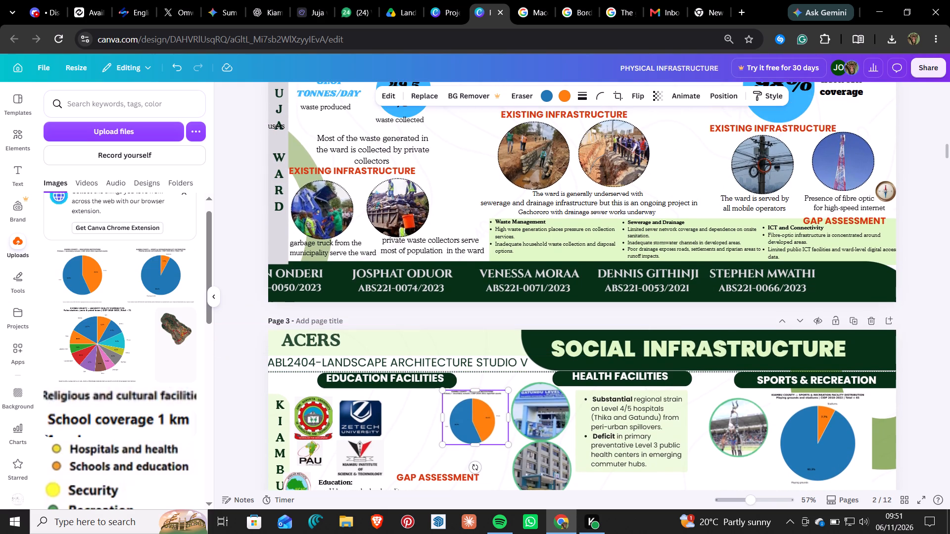
pyautogui.scroll(2, 465, 359)
pyautogui.scroll(-1, 464, 357)
pyautogui.scroll(-3, 425, 286)
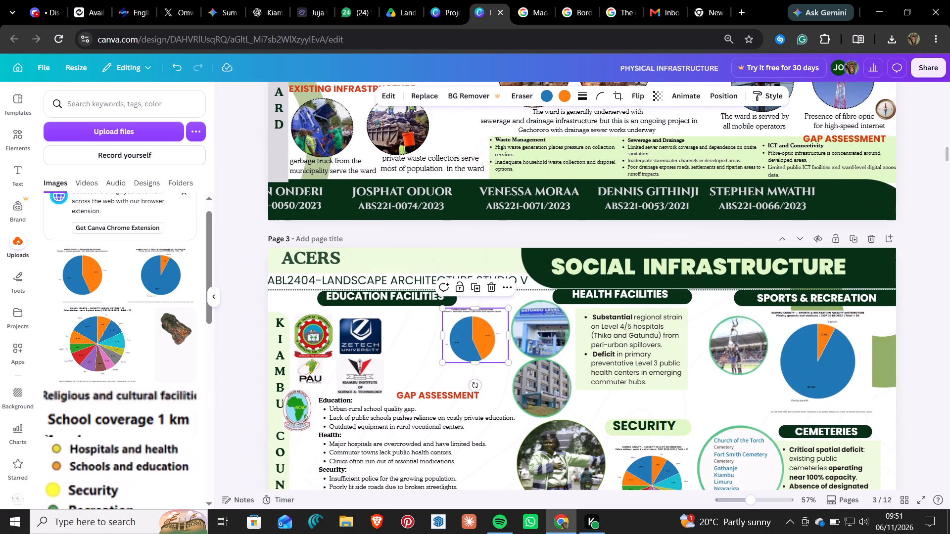
# Nudge the education pie chart slightly down to sit just above the GAP ASSESSMENT heading, and check it up close.
pyautogui.moveTo(479, 340); pyautogui.dragTo(478, 346)
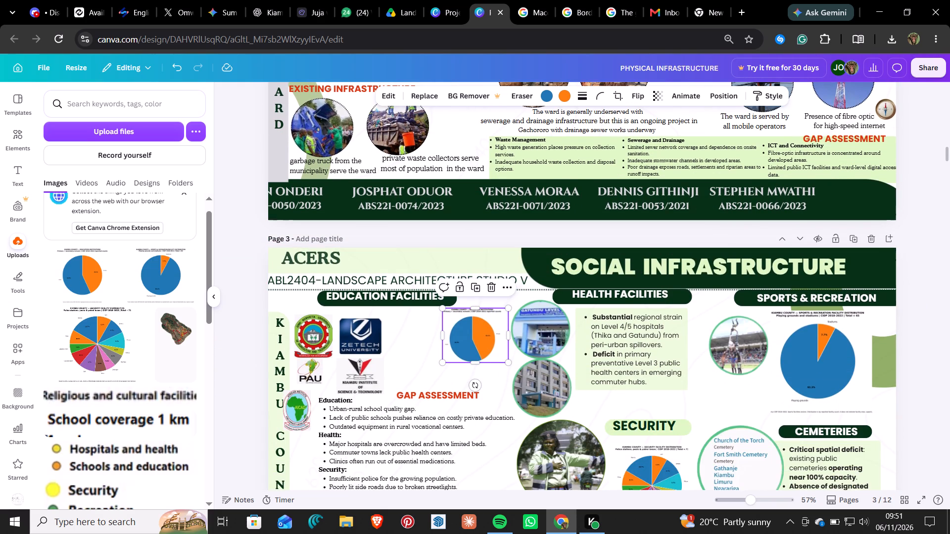
pyautogui.moveTo(478, 346); pyautogui.dragTo(476, 355)
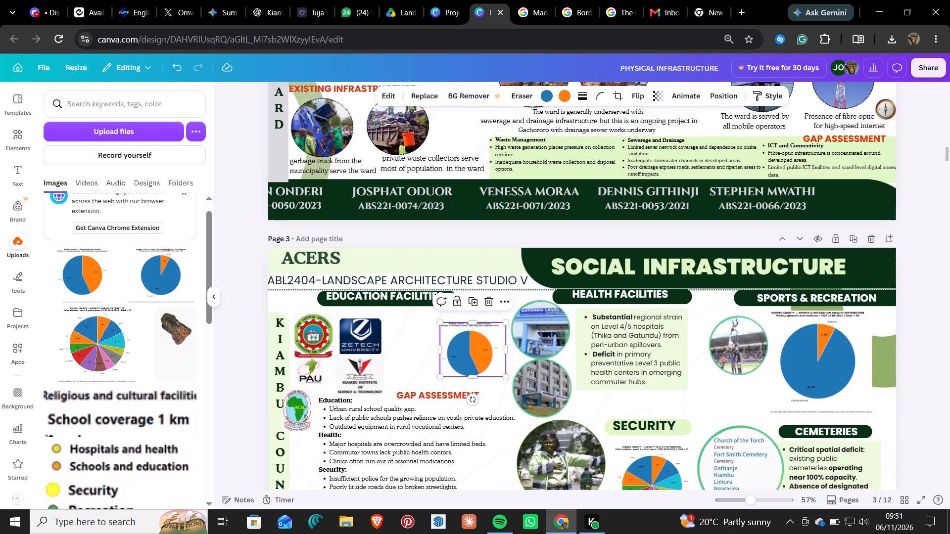
pyautogui.scroll(-1, 468, 358)
pyautogui.keyDown('ctrl'); pyautogui.scroll(10, 476, 368); pyautogui.keyUp('ctrl')
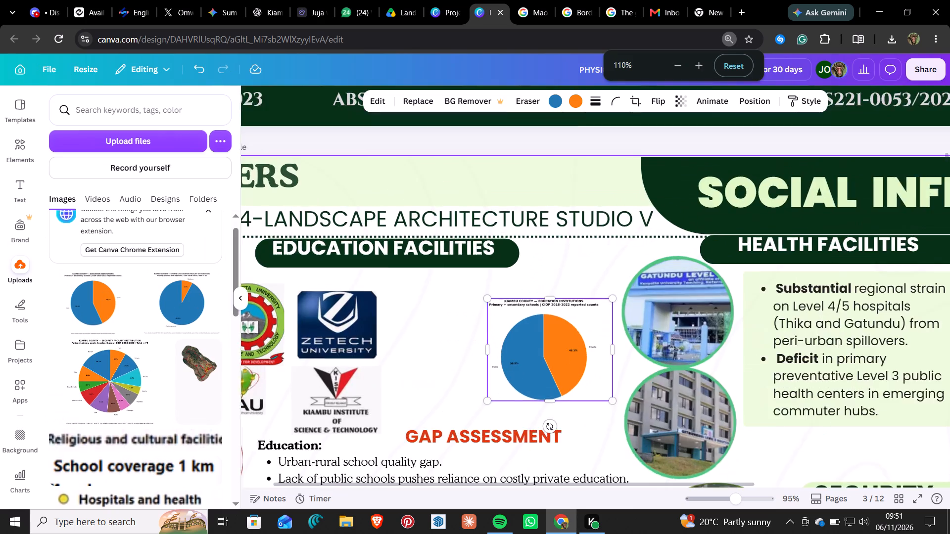
pyautogui.keyDown('ctrl'); pyautogui.scroll(-3, 596, 410); pyautogui.keyUp('ctrl')
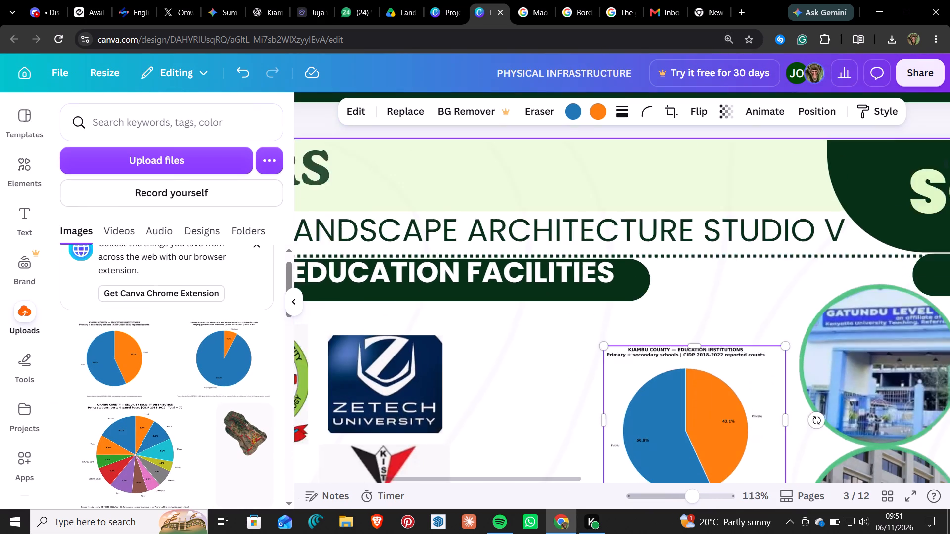
pyautogui.keyDown('ctrl'); pyautogui.scroll(-2, 596, 410); pyautogui.keyUp('ctrl')
pyautogui.keyDown('ctrl'); pyautogui.scroll(-3, 561, 342); pyautogui.keyUp('ctrl')
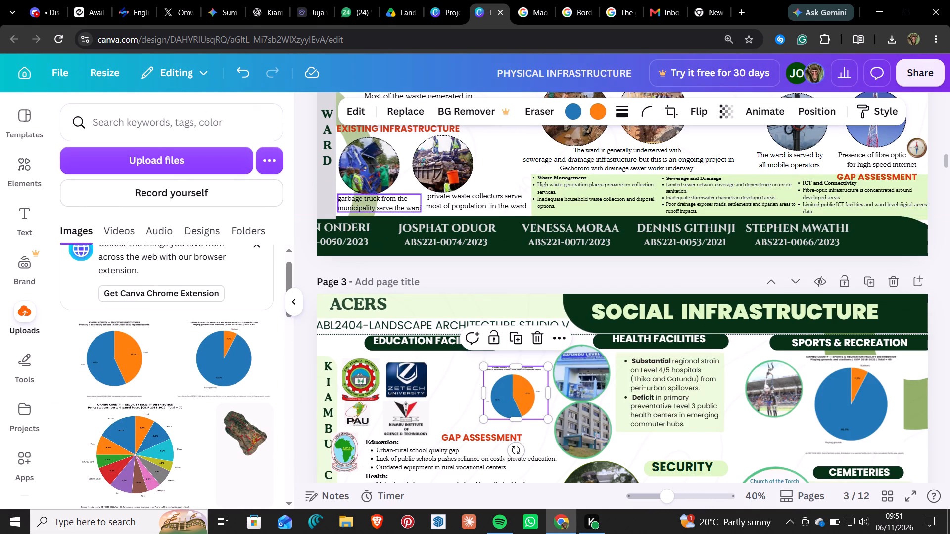
# Upload the image Kiambu_County_Pie_Chart_2 from the Downloads folder.
pyautogui.click(161, 151)
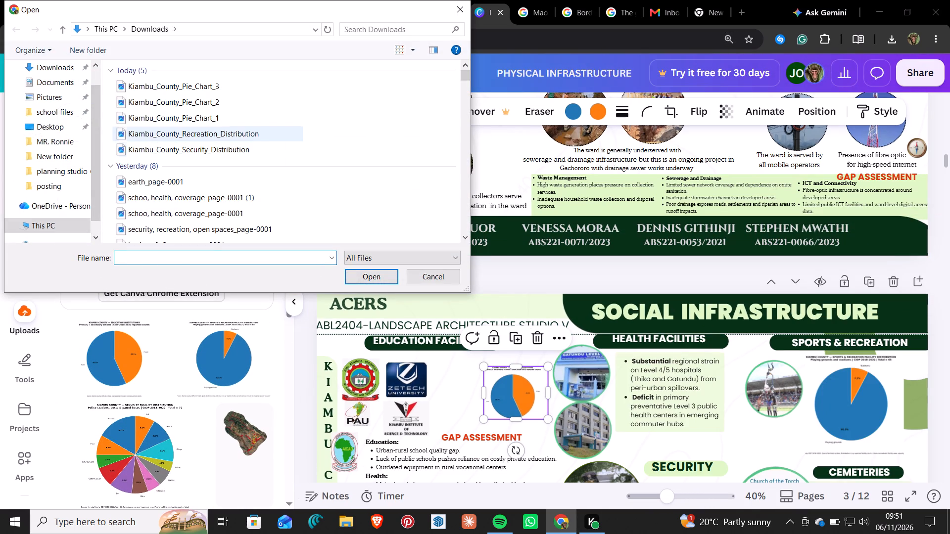
pyautogui.click(193, 103)
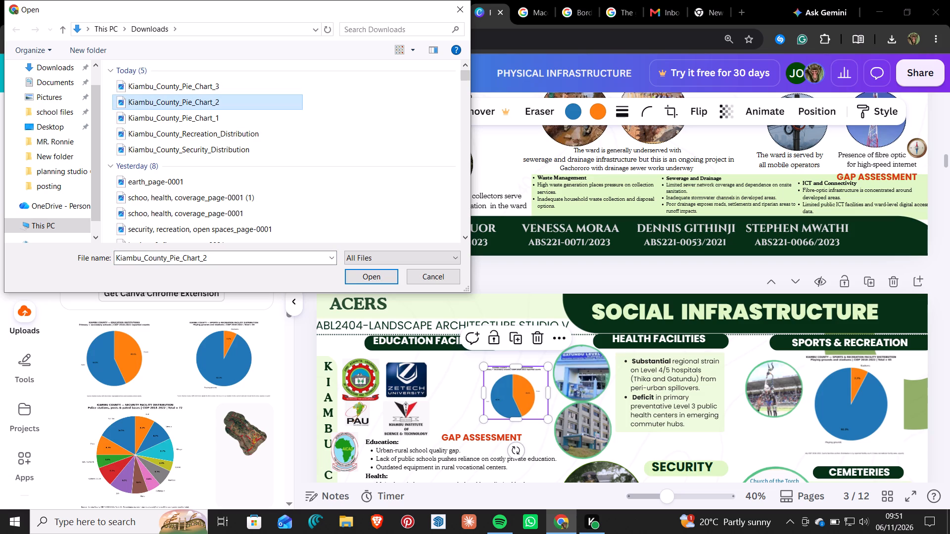
pyautogui.click(349, 276)
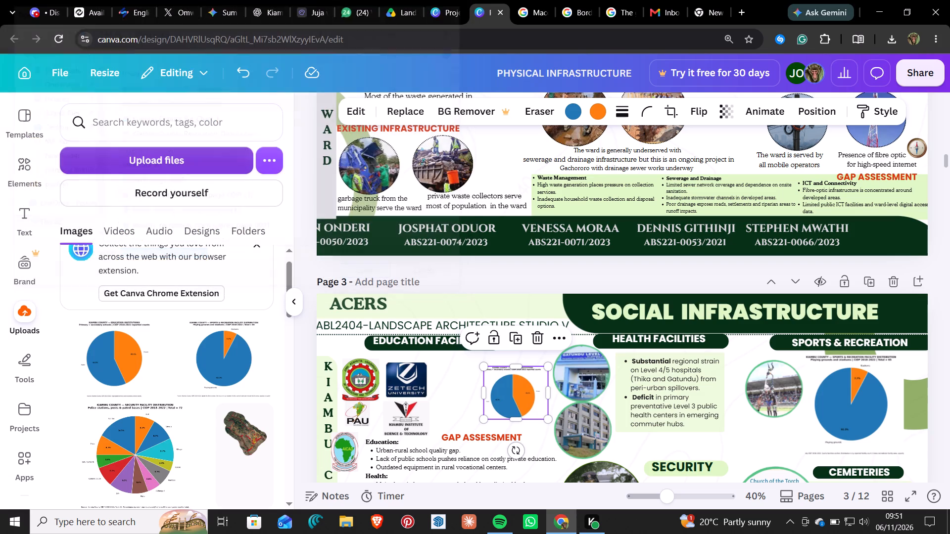
# Add the uploaded health facility ownership pie chart to the Social Infrastructure page and crop the empty margins at its sides and bottom.
pyautogui.scroll(-14, 524, 198)
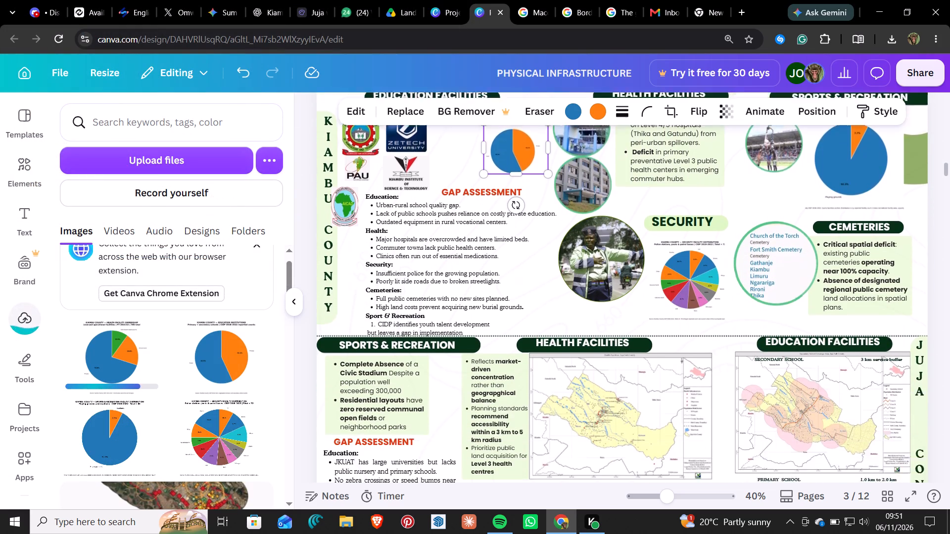
pyautogui.click(93, 365)
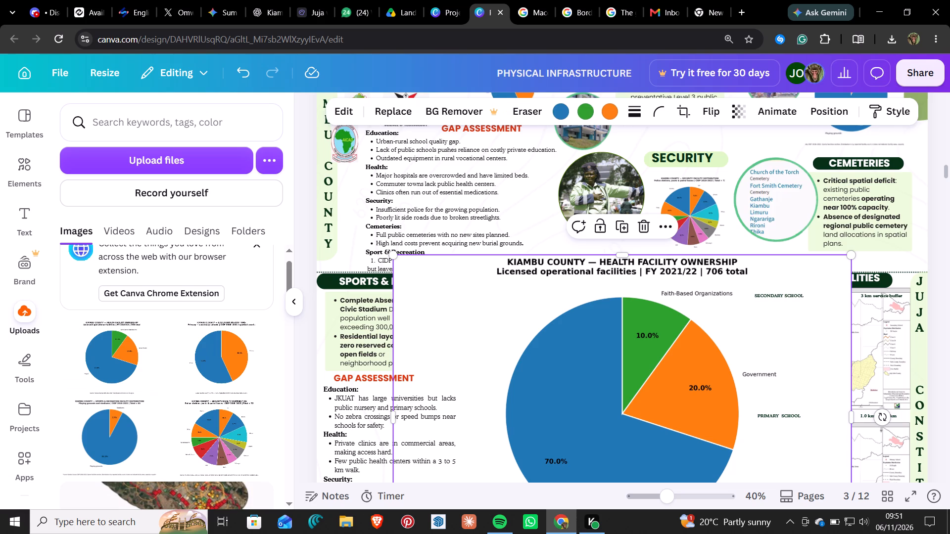
pyautogui.scroll(-1, 489, 305)
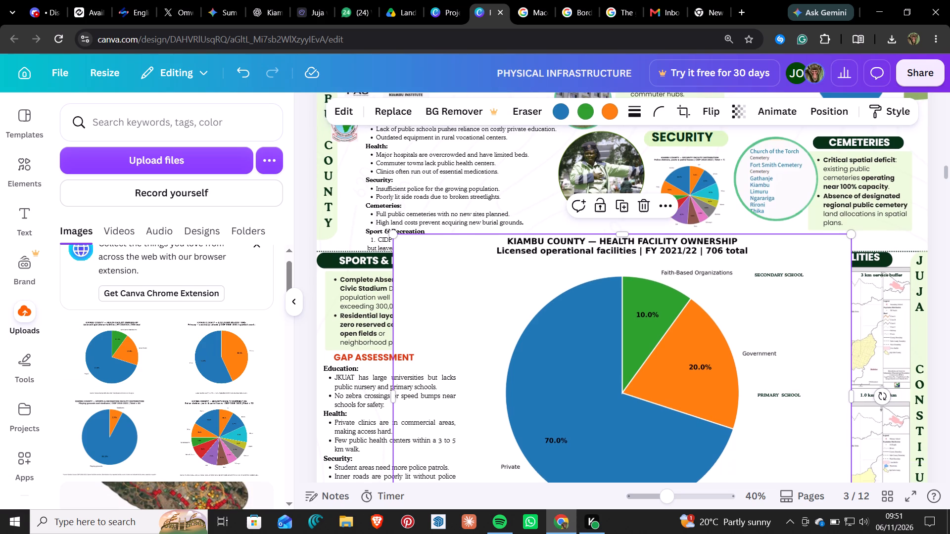
pyautogui.scroll(-4, 489, 305)
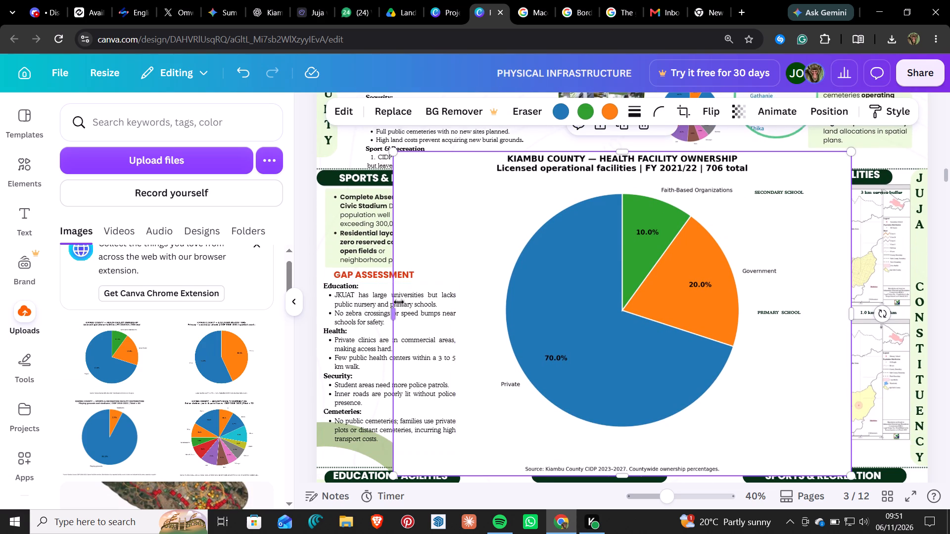
pyautogui.moveTo(393, 311); pyautogui.dragTo(482, 346)
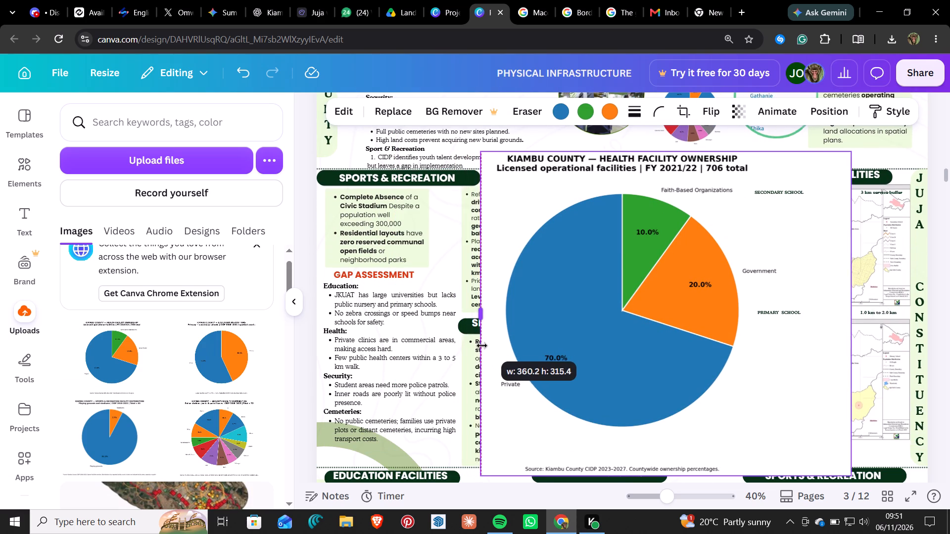
pyautogui.moveTo(482, 346); pyautogui.dragTo(481, 346)
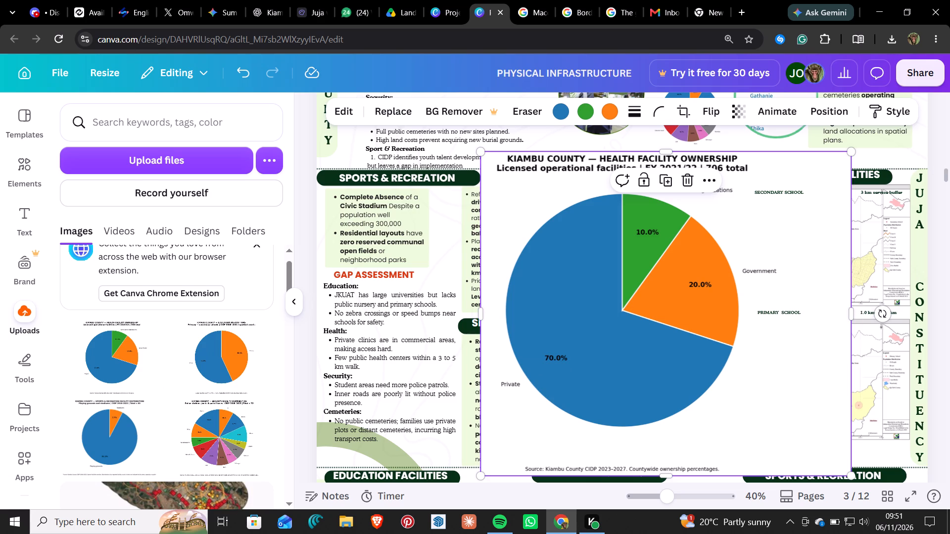
pyautogui.moveTo(853, 314); pyautogui.dragTo(809, 328)
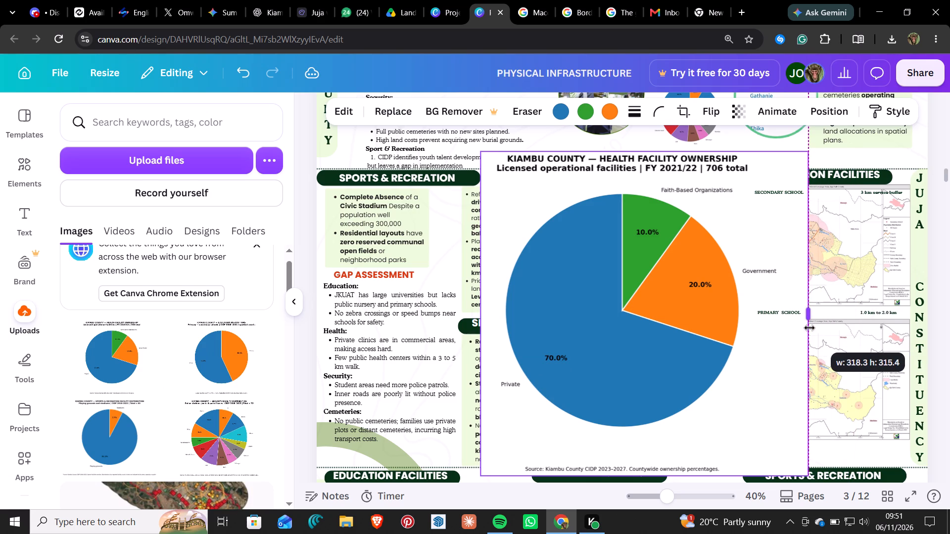
pyautogui.moveTo(809, 328); pyautogui.dragTo(808, 328)
pyautogui.moveTo(640, 476); pyautogui.dragTo(642, 432)
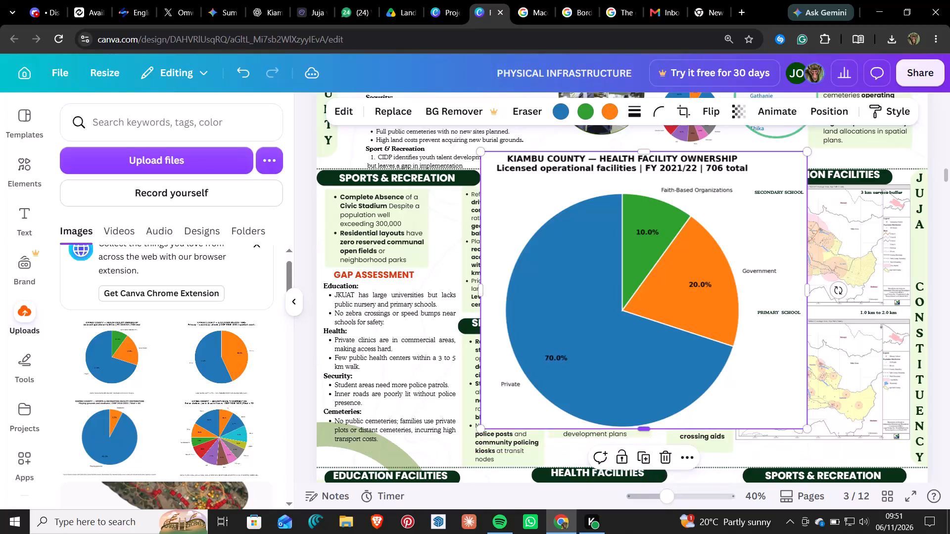
# Shrink the health facility ownership chart to under half its size and move it up from the Juja maps into the Kiambu County section.
pyautogui.moveTo(479, 150); pyautogui.dragTo(628, 291)
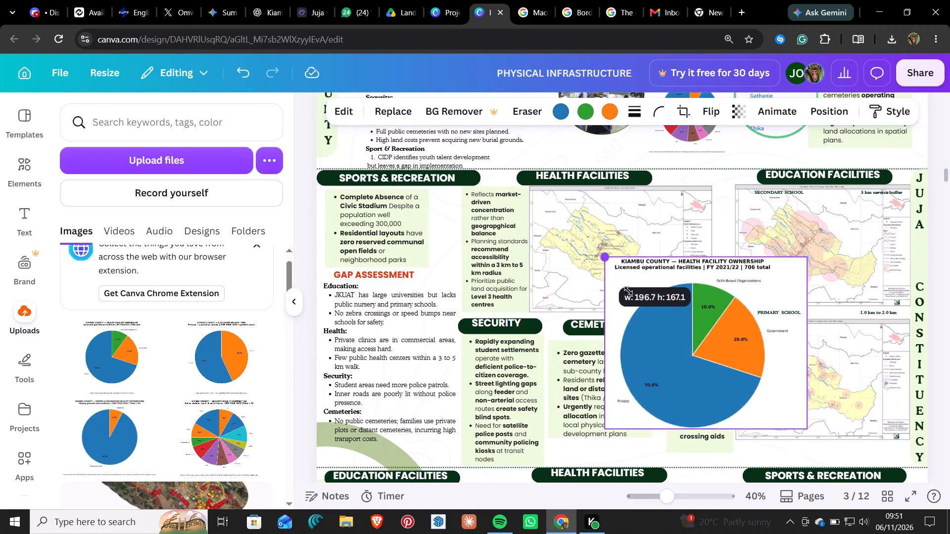
pyautogui.moveTo(628, 291); pyautogui.dragTo(668, 311)
pyautogui.scroll(4, 643, 265)
pyautogui.moveTo(726, 444); pyautogui.dragTo(724, 429)
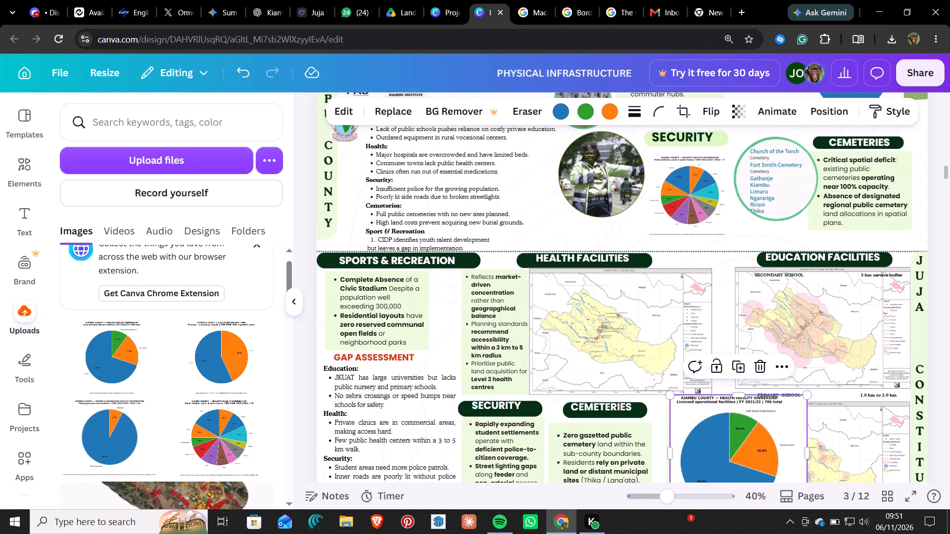
pyautogui.moveTo(724, 429); pyautogui.dragTo(623, 212)
pyautogui.scroll(6, 648, 240)
pyautogui.scroll(1, 629, 357)
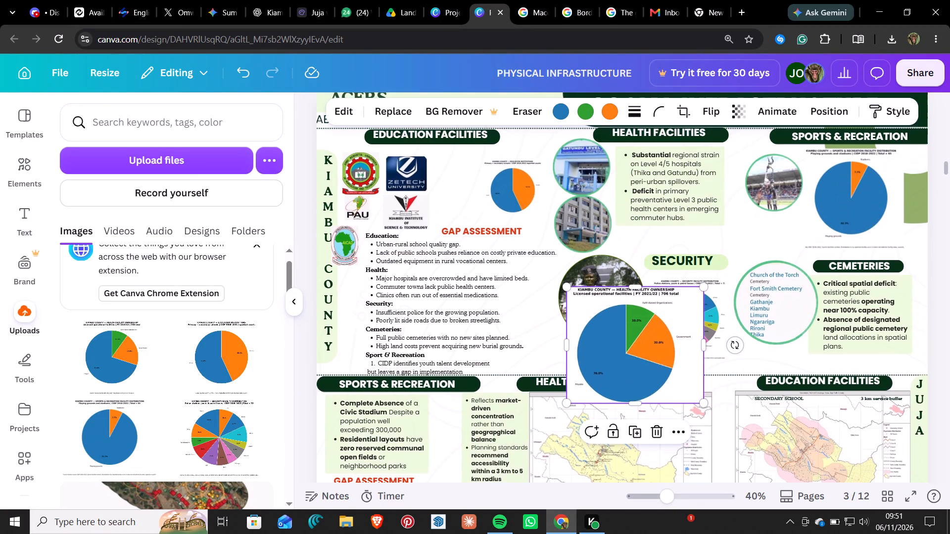
pyautogui.scroll(1, 629, 357)
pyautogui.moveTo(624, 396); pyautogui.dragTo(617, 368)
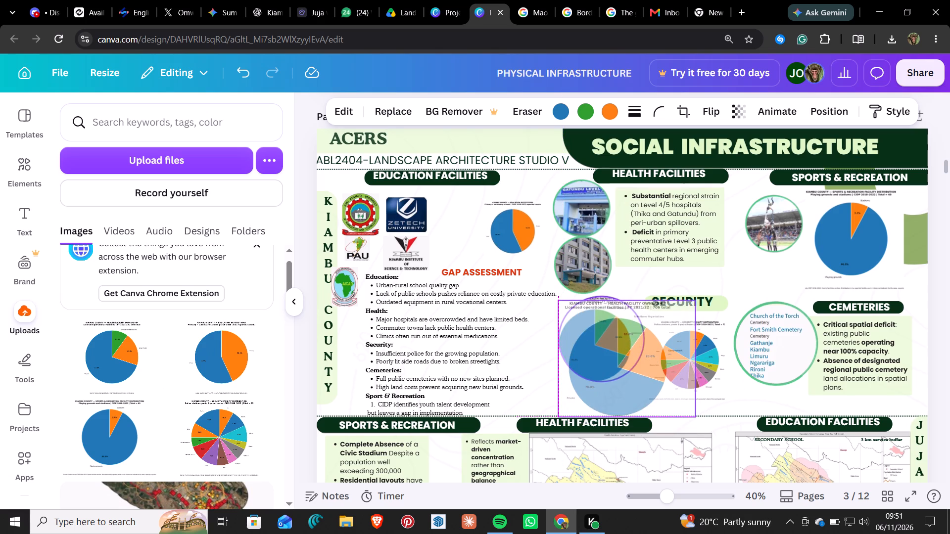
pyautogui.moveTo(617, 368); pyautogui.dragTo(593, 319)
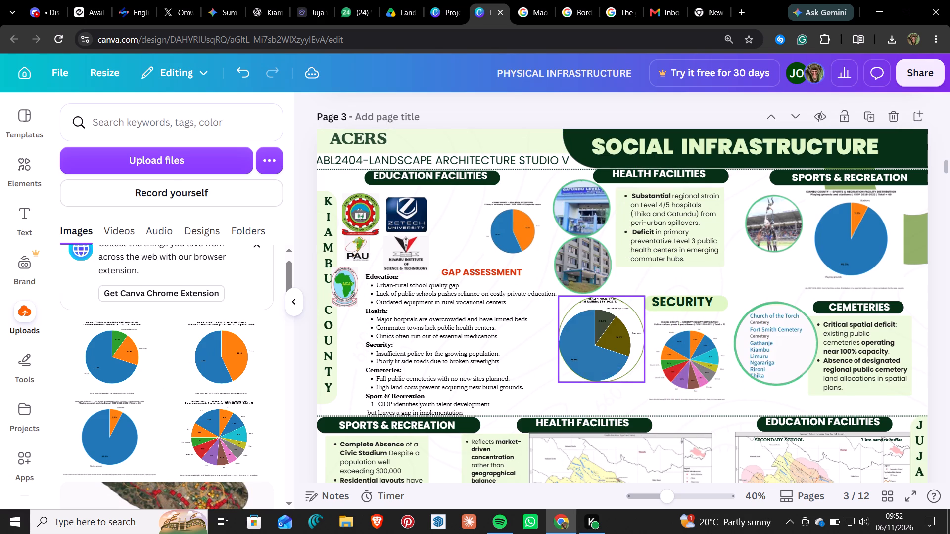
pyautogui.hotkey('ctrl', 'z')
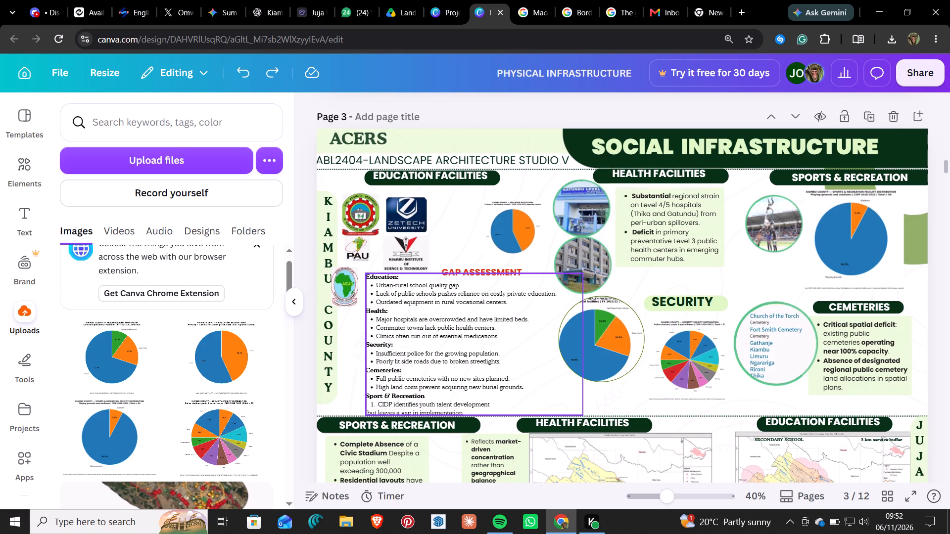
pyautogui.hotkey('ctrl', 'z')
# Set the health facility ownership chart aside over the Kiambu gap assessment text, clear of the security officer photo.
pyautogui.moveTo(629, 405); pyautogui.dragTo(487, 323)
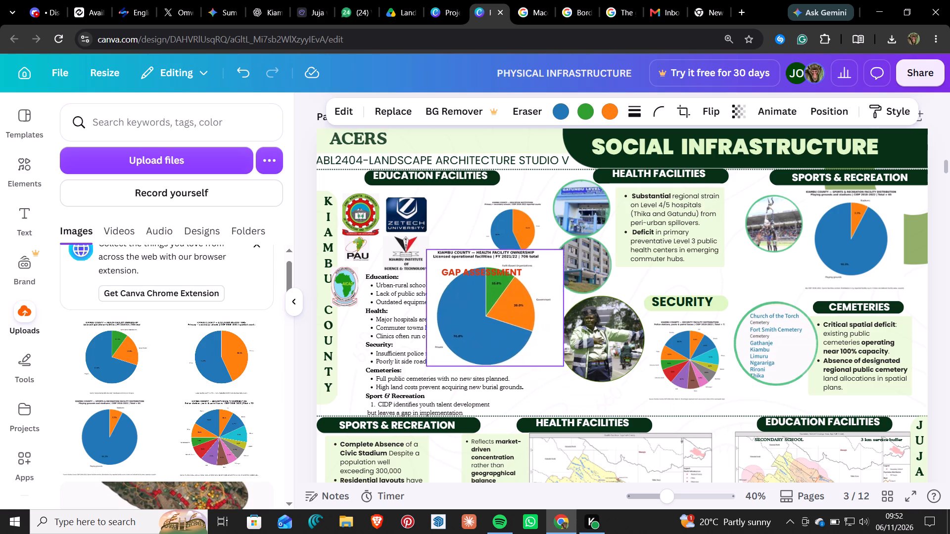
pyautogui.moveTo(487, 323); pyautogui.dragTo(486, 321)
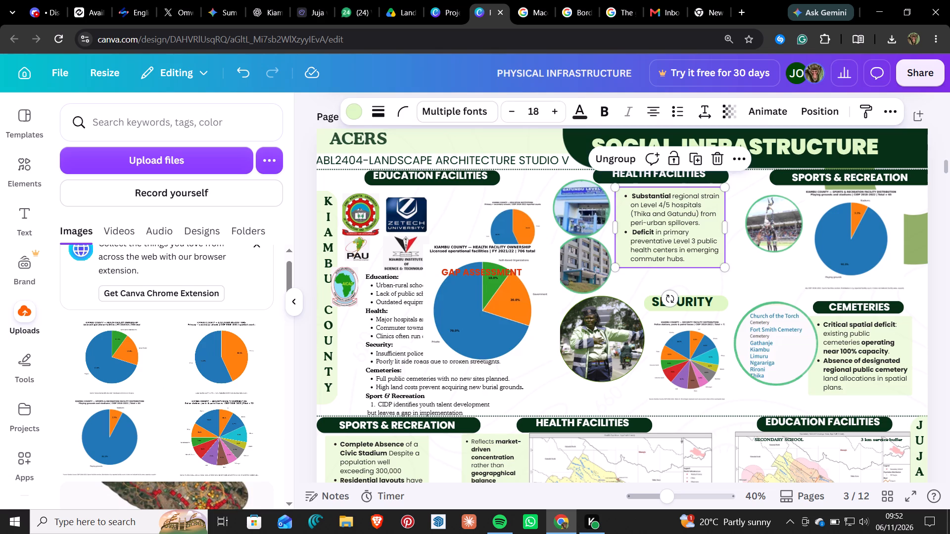
# Shrink the Kiambu health facilities notes box and move it just below the round sports photo, clearing its original spot.
pyautogui.moveTo(624, 200); pyautogui.dragTo(641, 224)
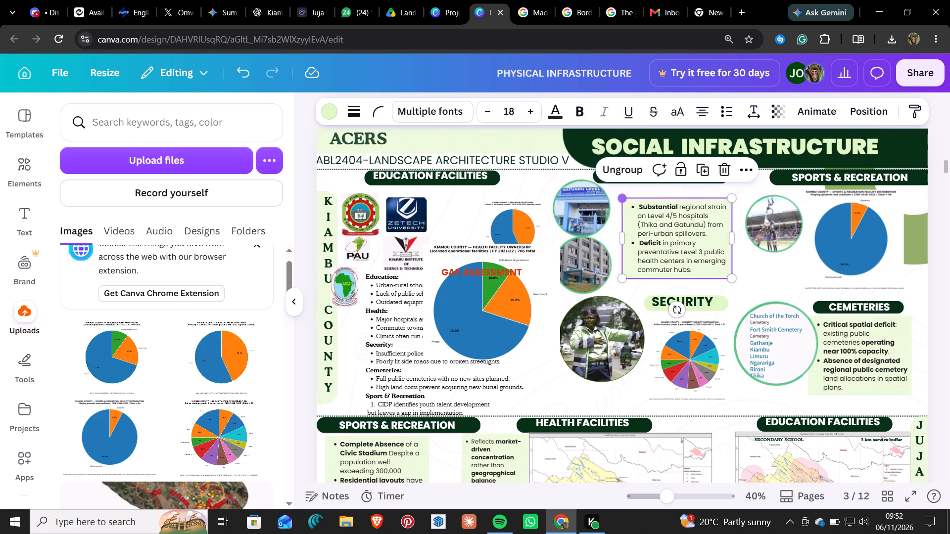
pyautogui.moveTo(641, 224); pyautogui.dragTo(678, 259)
pyautogui.moveTo(710, 266); pyautogui.dragTo(730, 292)
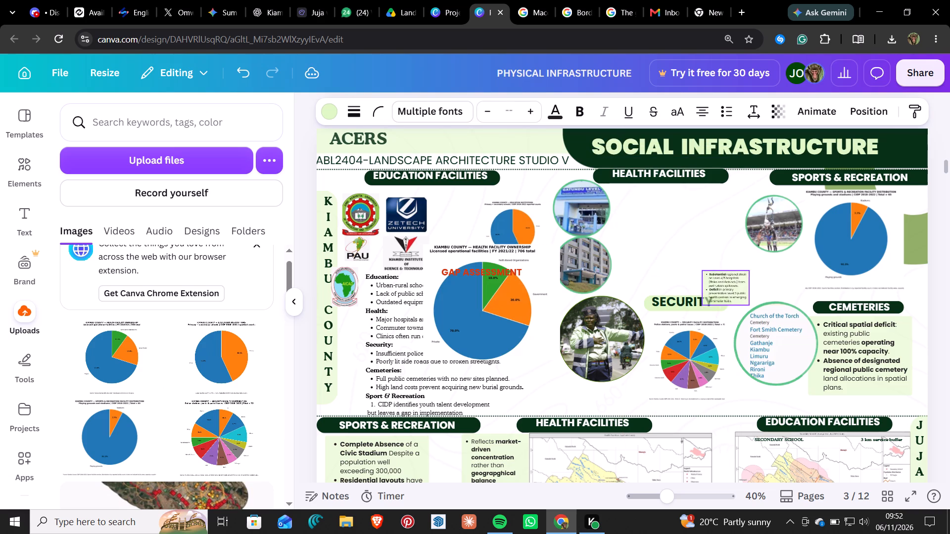
pyautogui.moveTo(730, 292); pyautogui.dragTo(749, 290)
# Place the health facility ownership chart under the Kiambu Health Facilities heading beside the hospital photos, shrinking it to fit above the Security heading.
pyautogui.moveTo(468, 312); pyautogui.dragTo(518, 308)
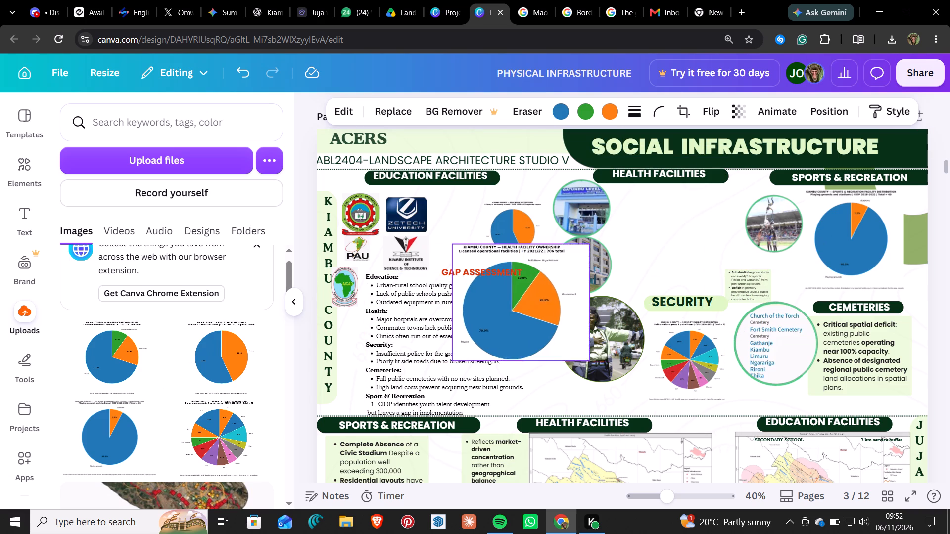
pyautogui.moveTo(518, 308); pyautogui.dragTo(649, 256)
pyautogui.moveTo(639, 217); pyautogui.dragTo(639, 216)
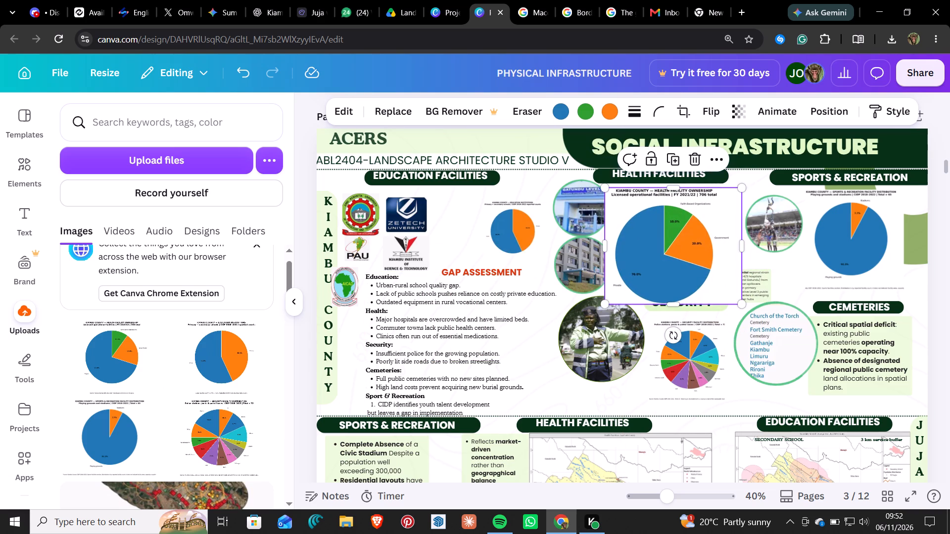
pyautogui.moveTo(639, 216); pyautogui.dragTo(643, 210)
pyautogui.moveTo(746, 296); pyautogui.dragTo(724, 275)
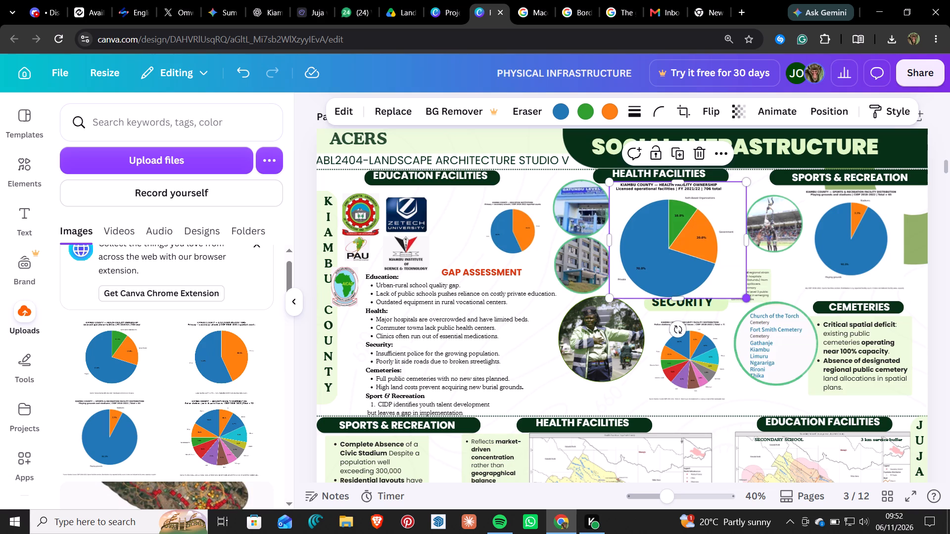
pyautogui.moveTo(724, 275); pyautogui.dragTo(710, 258)
pyautogui.moveTo(654, 228); pyautogui.dragTo(667, 234)
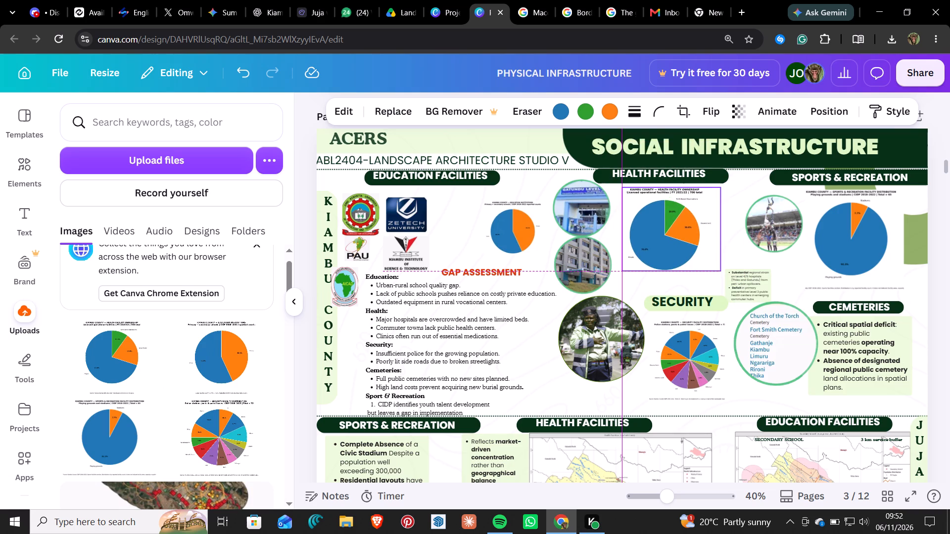
pyautogui.moveTo(667, 234); pyautogui.dragTo(668, 233)
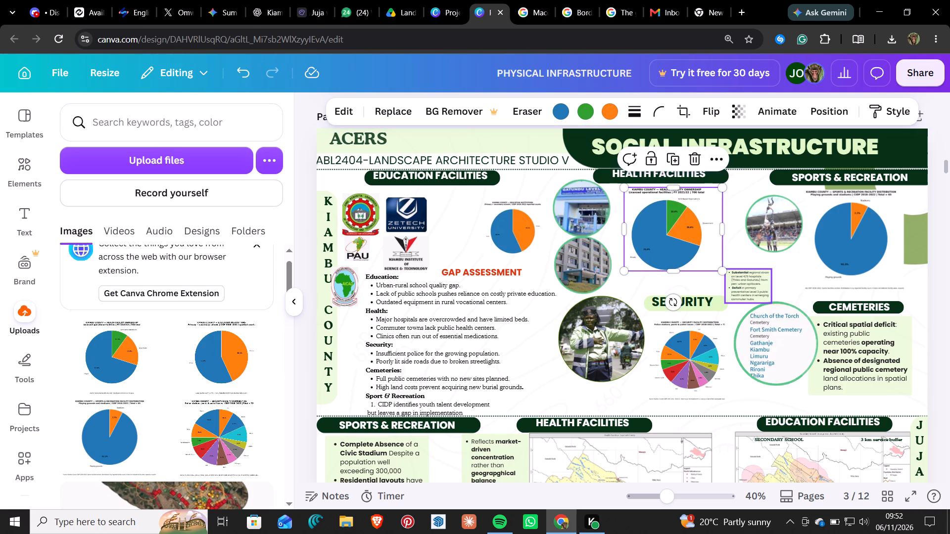
# Tuck the health notes box against the health chart's lower-right corner, bringing it forward one layer and enlarging it slightly.
pyautogui.moveTo(738, 280); pyautogui.dragTo(737, 262)
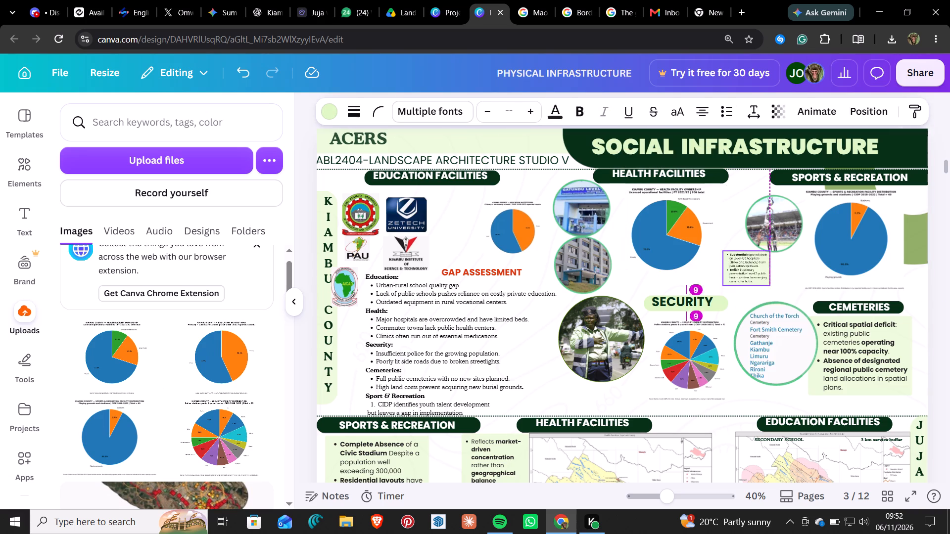
pyautogui.moveTo(737, 262); pyautogui.dragTo(718, 265)
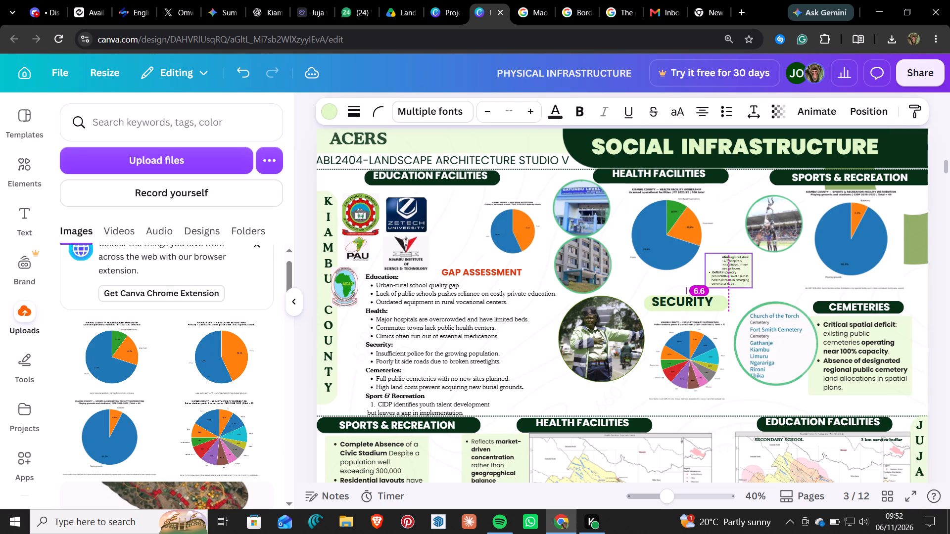
pyautogui.click(790, 223)
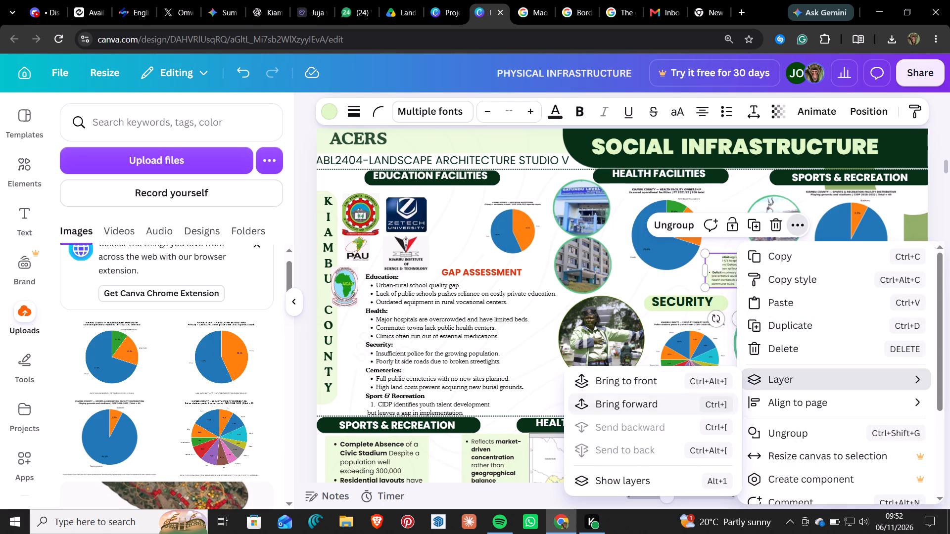
pyautogui.click(659, 402)
pyautogui.click(617, 282)
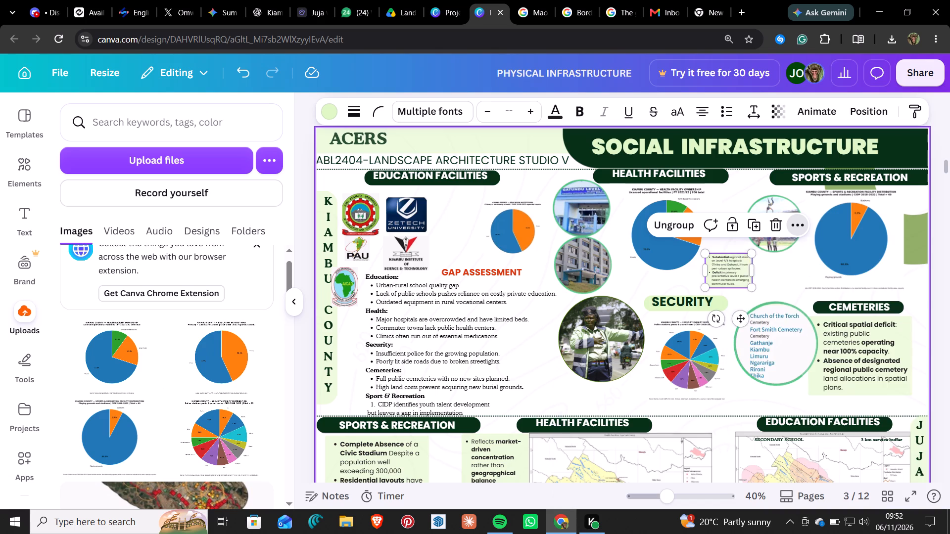
pyautogui.click(725, 269)
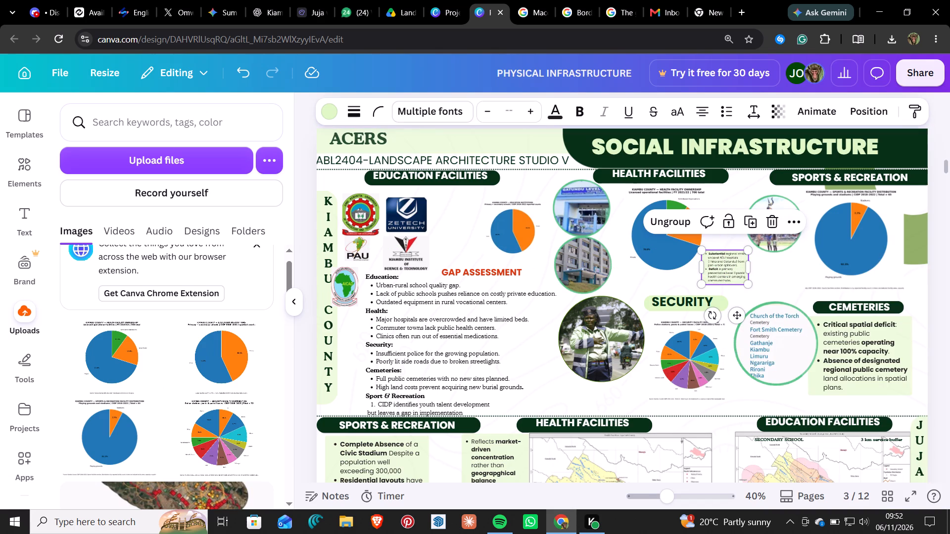
pyautogui.moveTo(745, 282); pyautogui.dragTo(760, 293)
pyautogui.click(738, 272)
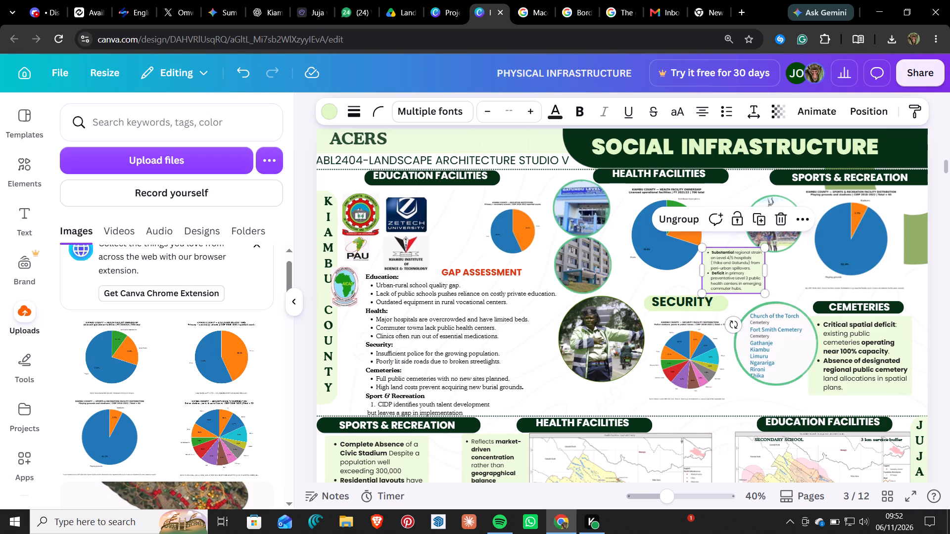
# Upload the image Kiambu_County_Pie_Chart_3 from the Downloads folder.
pyautogui.scroll(1, 461, 164)
pyautogui.scroll(-2, 461, 164)
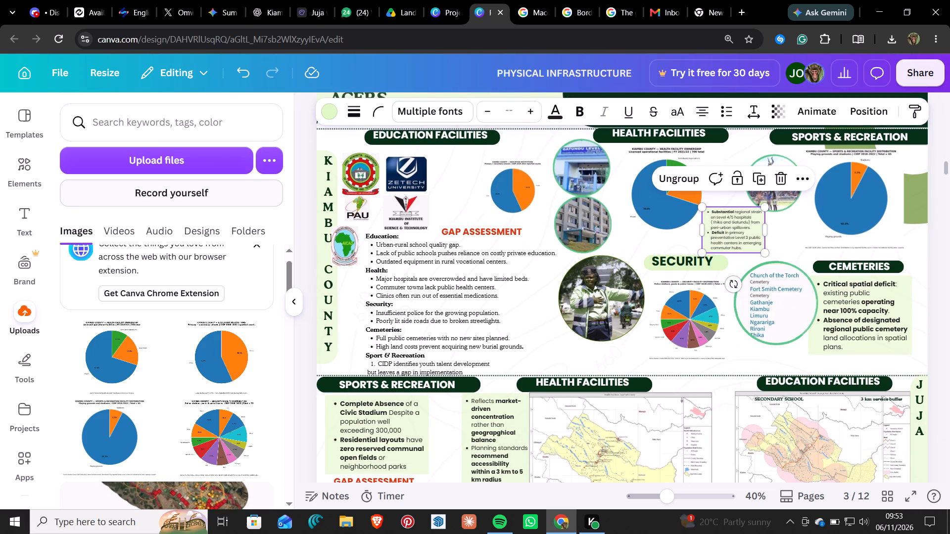
pyautogui.click(158, 160)
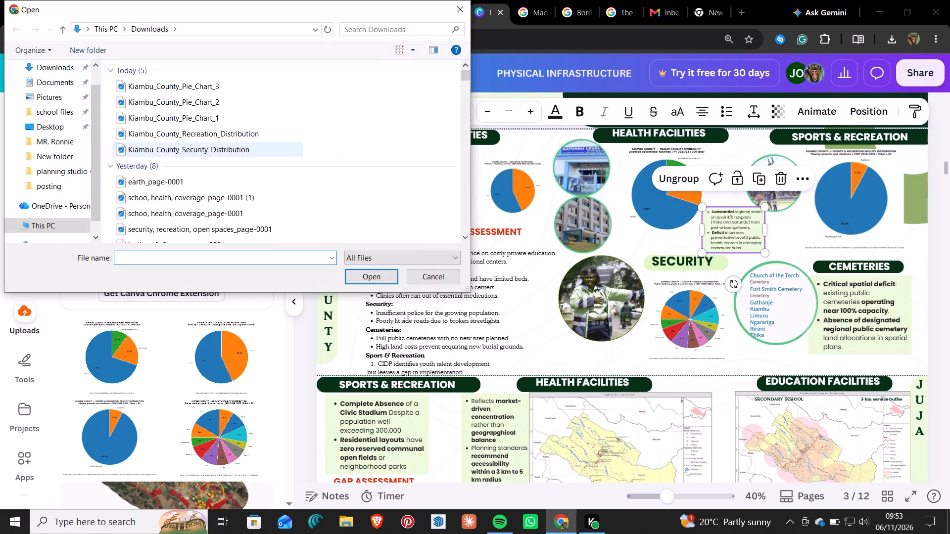
pyautogui.click(183, 85)
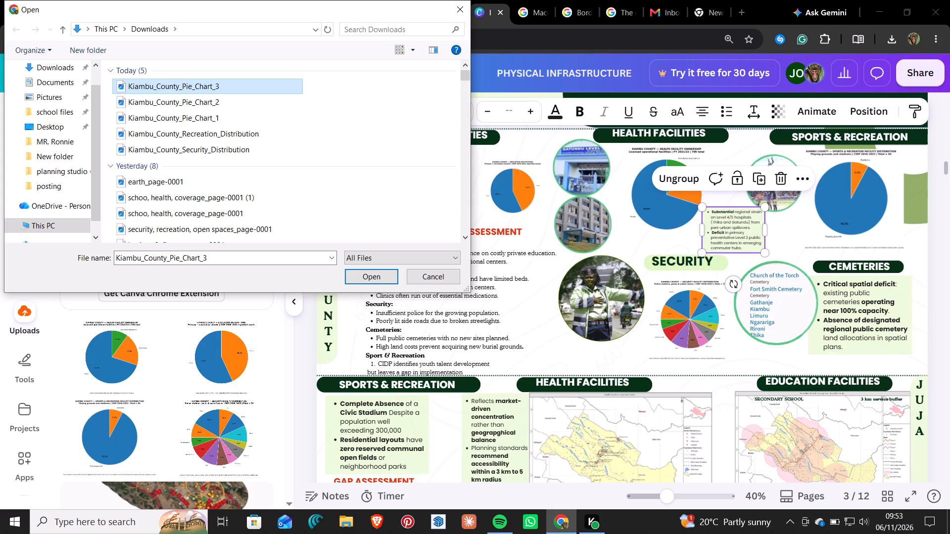
pyautogui.click(367, 277)
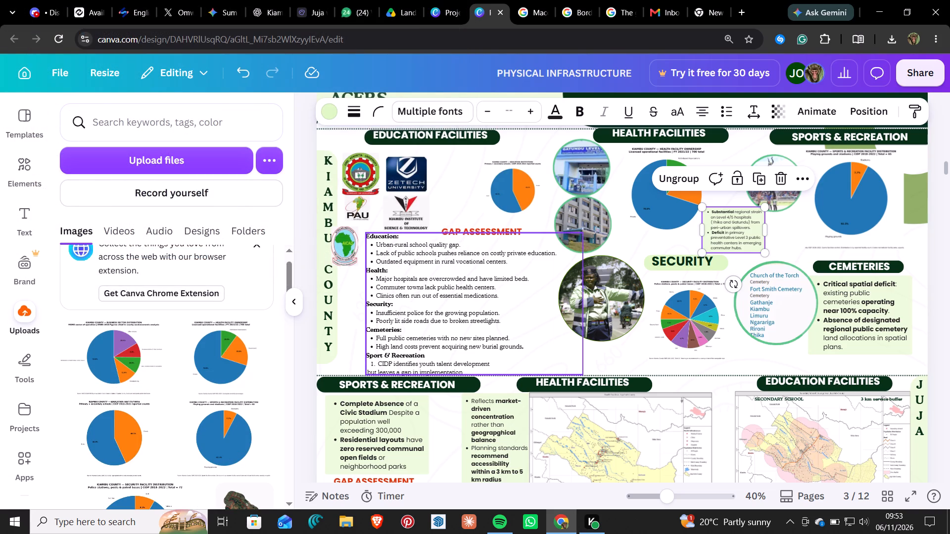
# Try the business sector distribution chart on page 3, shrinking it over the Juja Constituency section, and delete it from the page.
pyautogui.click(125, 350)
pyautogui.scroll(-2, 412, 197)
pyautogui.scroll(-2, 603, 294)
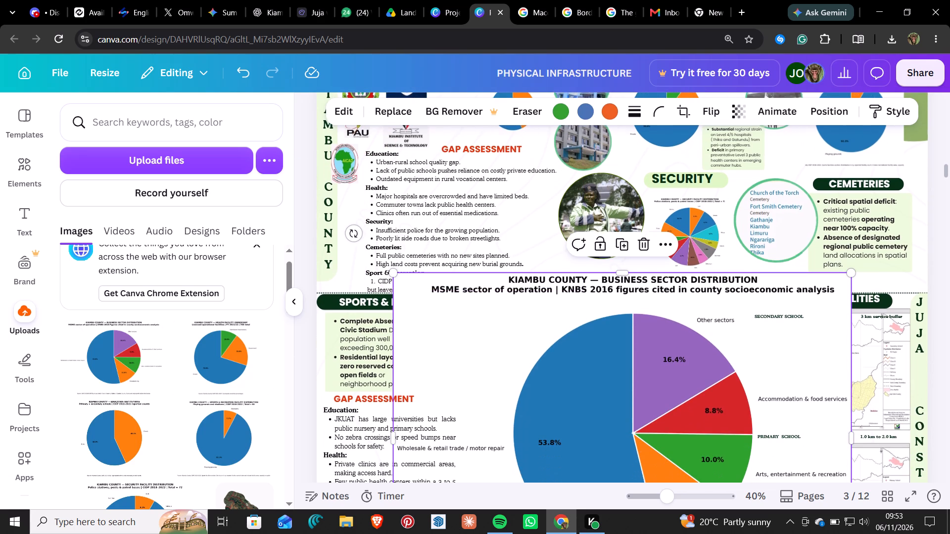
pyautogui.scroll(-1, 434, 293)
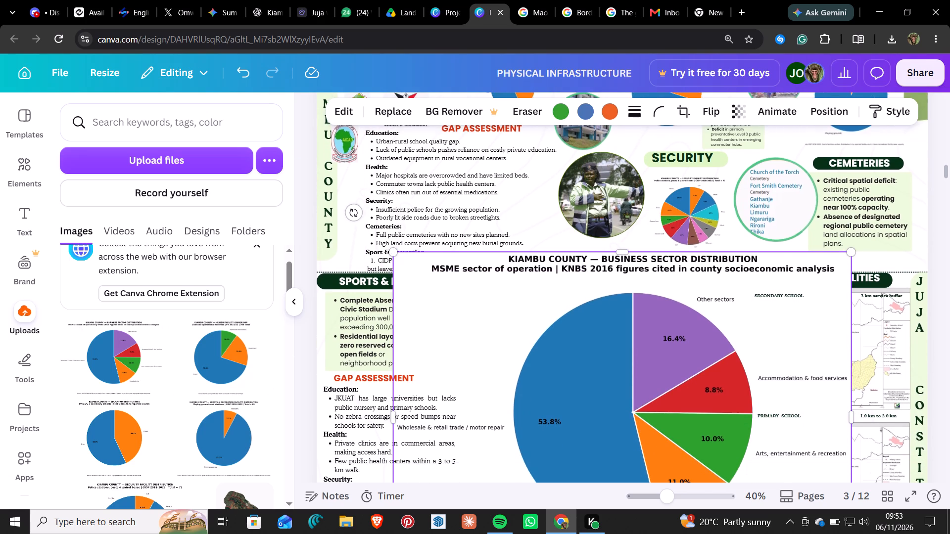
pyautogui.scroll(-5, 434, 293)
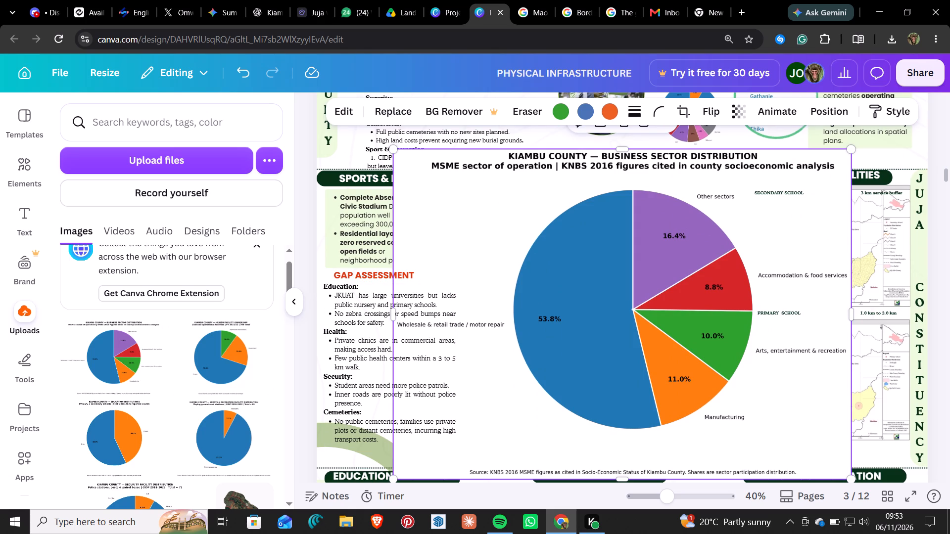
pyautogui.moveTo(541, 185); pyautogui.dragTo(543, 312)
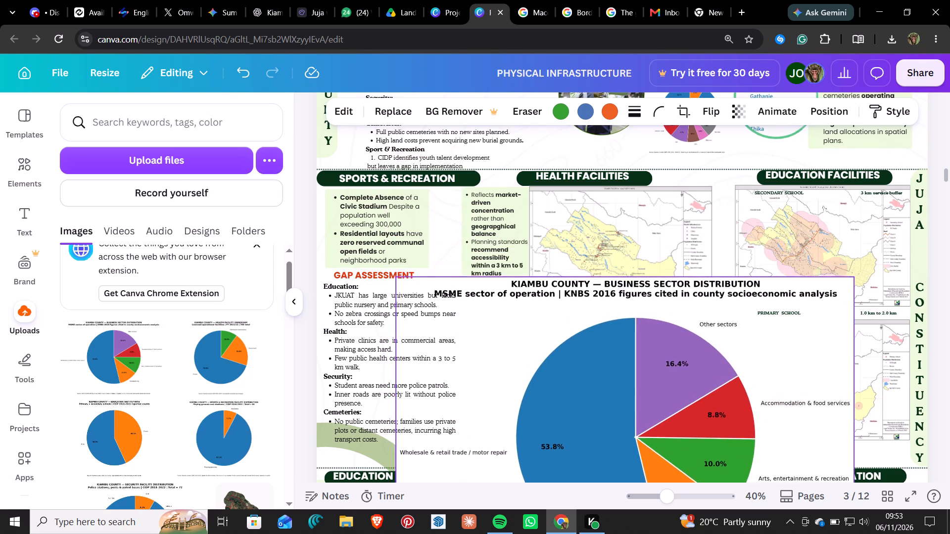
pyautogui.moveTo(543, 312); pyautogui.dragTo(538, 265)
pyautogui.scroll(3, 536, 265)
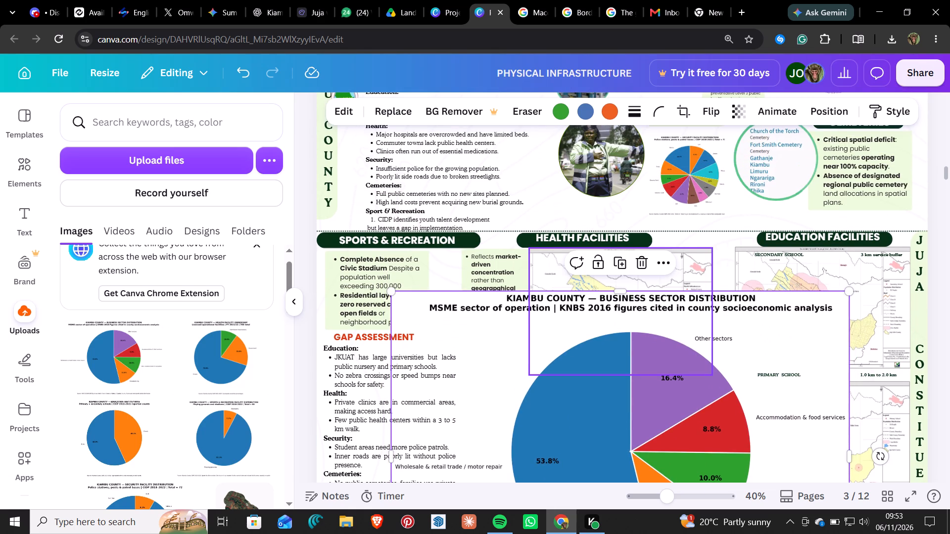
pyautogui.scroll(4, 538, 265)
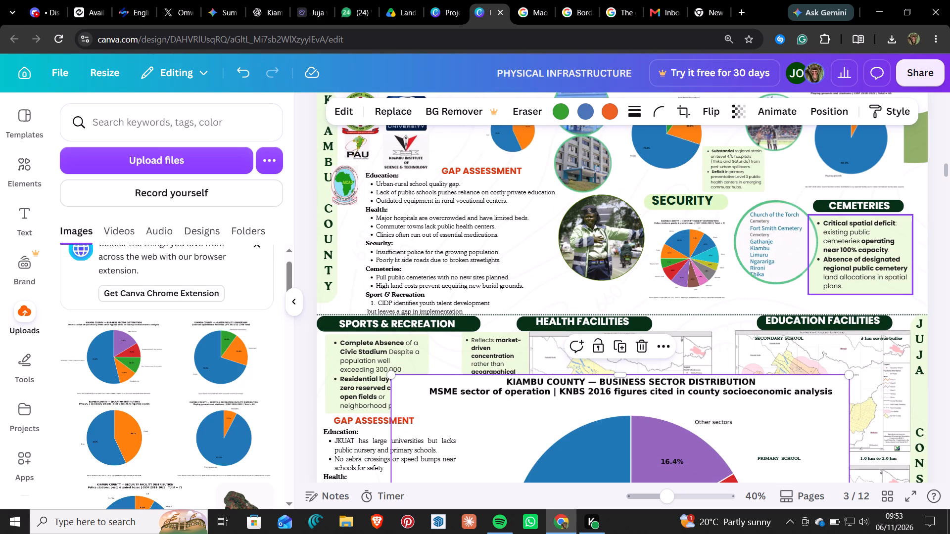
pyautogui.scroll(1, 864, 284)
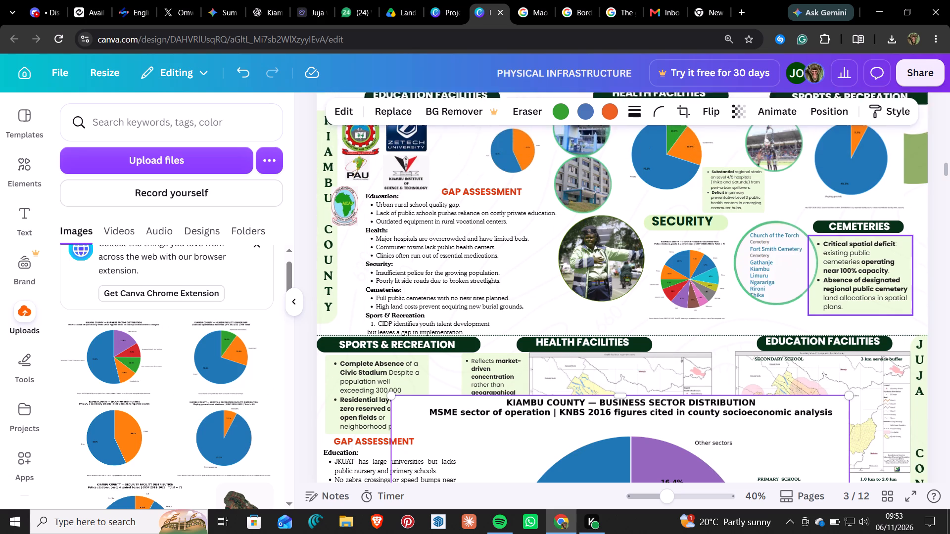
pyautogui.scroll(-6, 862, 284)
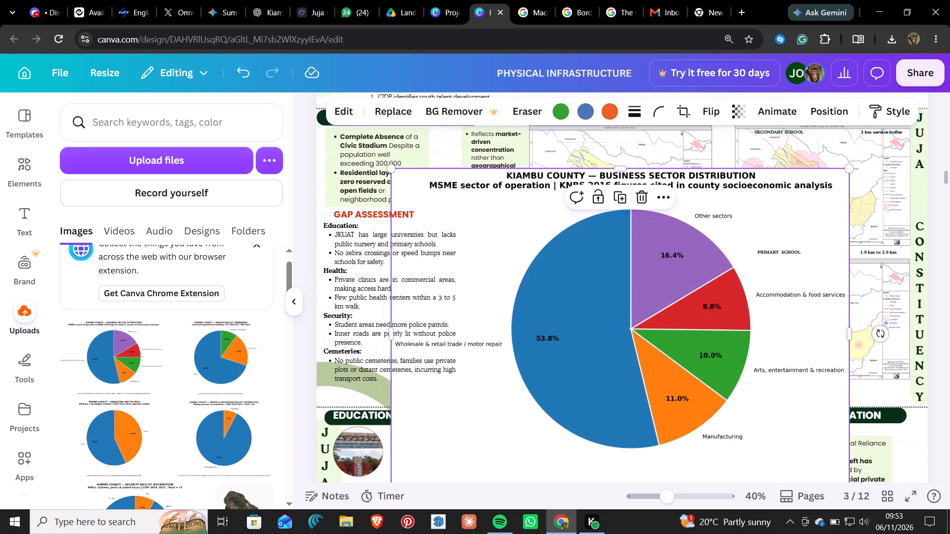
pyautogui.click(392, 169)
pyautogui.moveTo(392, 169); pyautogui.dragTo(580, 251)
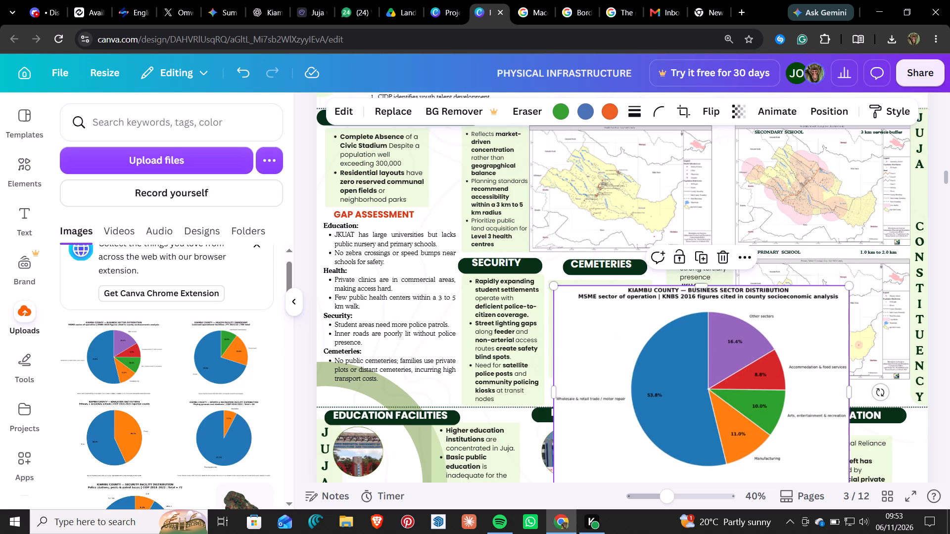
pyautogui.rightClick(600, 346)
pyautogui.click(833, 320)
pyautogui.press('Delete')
# Add the business sector distribution chart to page 4, shrink it to about 135.5 by 97.8, and place it above the Finance & Business Facilities heading.
pyautogui.scroll(-10, 463, 255)
pyautogui.hscroll(-2, 460, 251)
pyautogui.scroll(-1, 475, 244)
pyautogui.hscroll(-1, 475, 244)
pyautogui.scroll(-1, 475, 244)
pyautogui.hscroll(-1, 475, 244)
pyautogui.scroll(-5, 475, 244)
pyautogui.scroll(1, 475, 244)
pyautogui.scroll(-3, 477, 243)
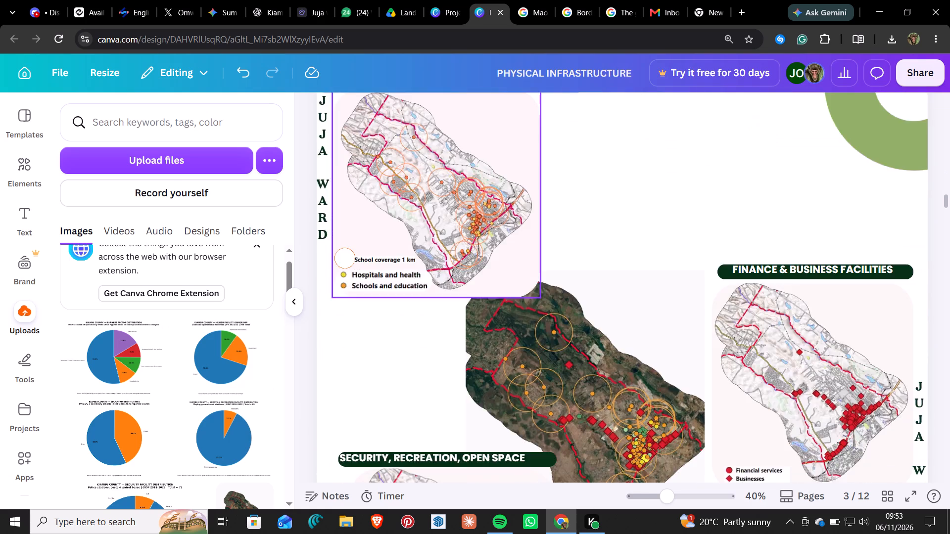
pyautogui.scroll(-4, 477, 243)
pyautogui.keyDown('ctrl'); pyautogui.scroll(-4, 534, 306); pyautogui.keyUp('ctrl')
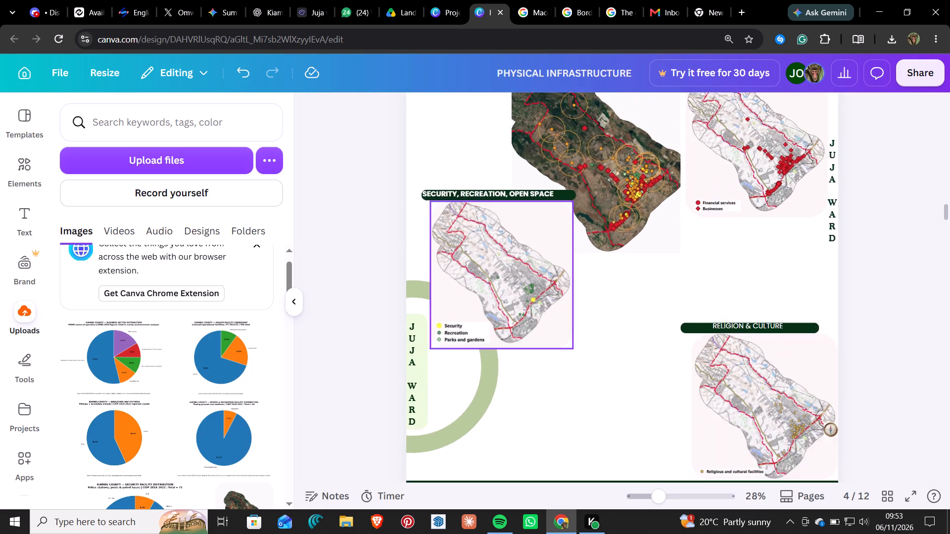
pyautogui.keyDown('ctrl'); pyautogui.scroll(-2, 531, 327); pyautogui.keyUp('ctrl')
pyautogui.click(107, 355)
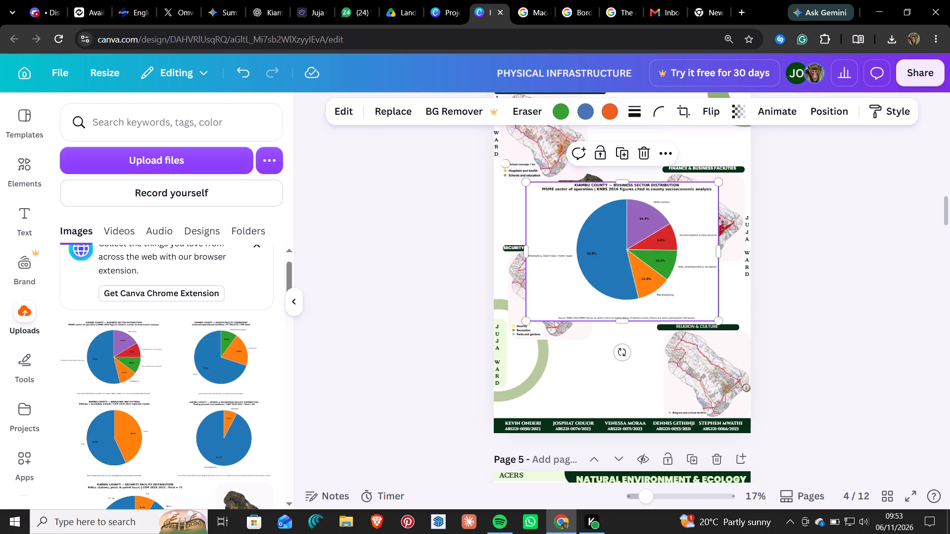
pyautogui.scroll(-1, 646, 254)
pyautogui.scroll(4, 646, 254)
pyautogui.scroll(3, 648, 301)
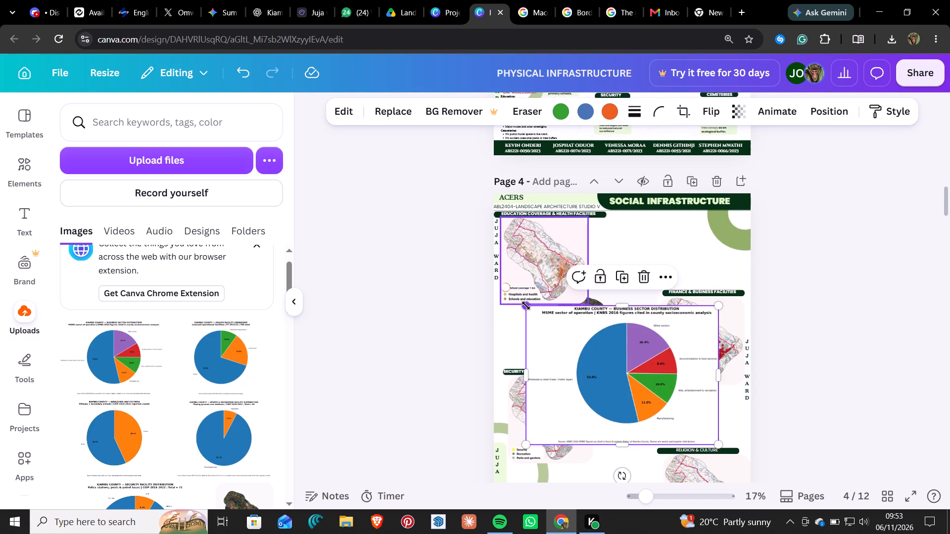
pyautogui.moveTo(526, 306); pyautogui.dragTo(670, 388)
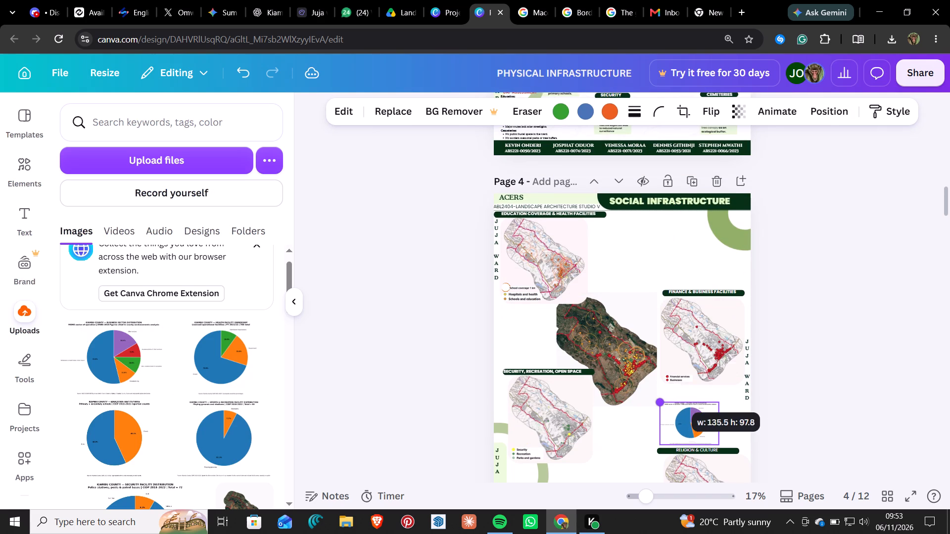
pyautogui.moveTo(697, 416); pyautogui.dragTo(689, 235)
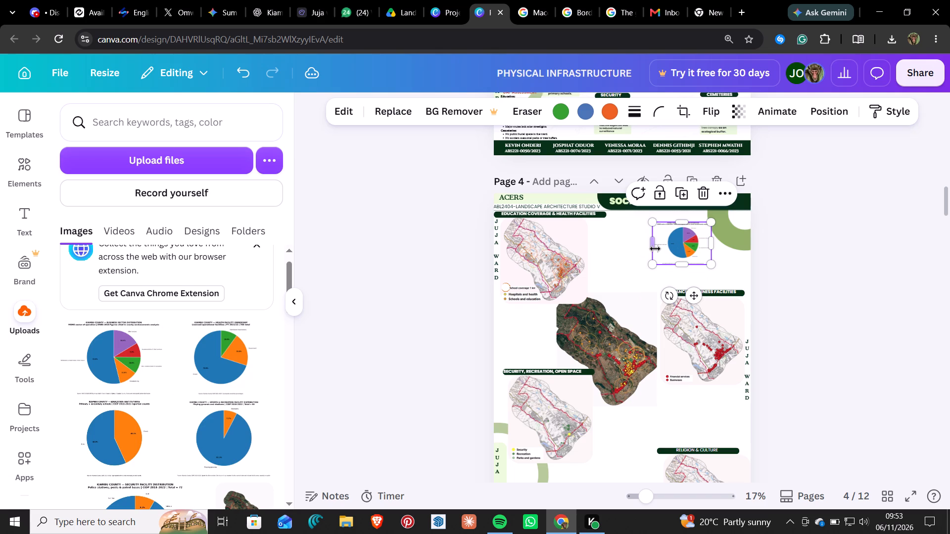
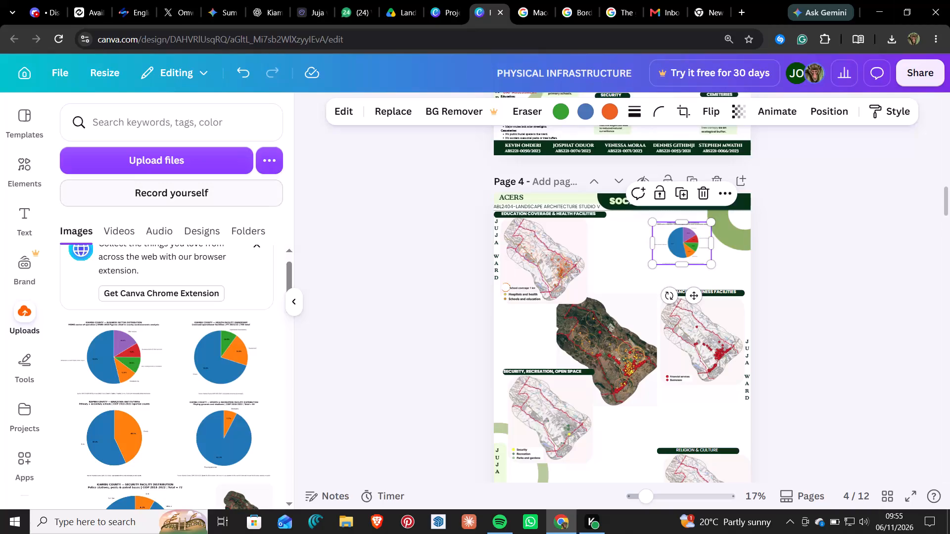
# Review the Social Infrastructure and Physical Infrastructure boards from page 4 back to page 2.
pyautogui.scroll(1, 601, 297)
pyautogui.scroll(-4, 592, 308)
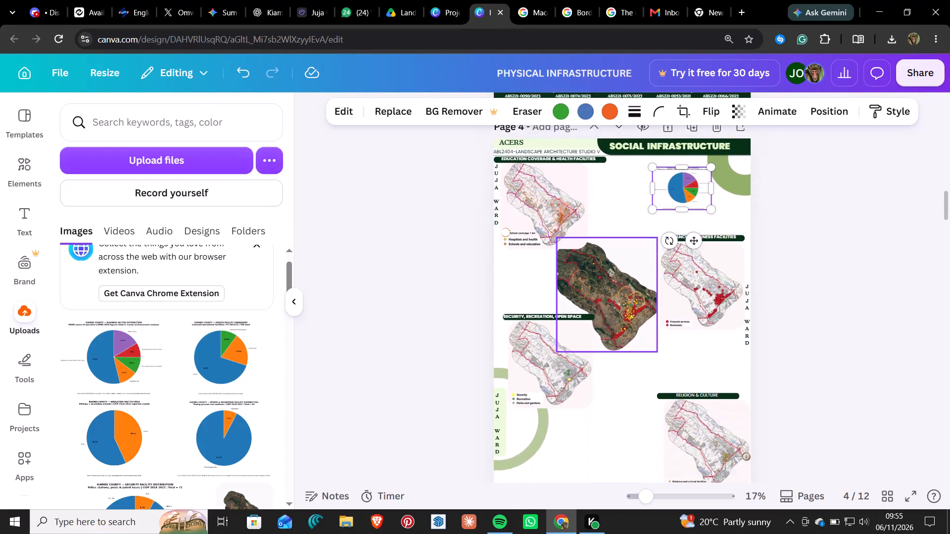
pyautogui.scroll(19, 592, 311)
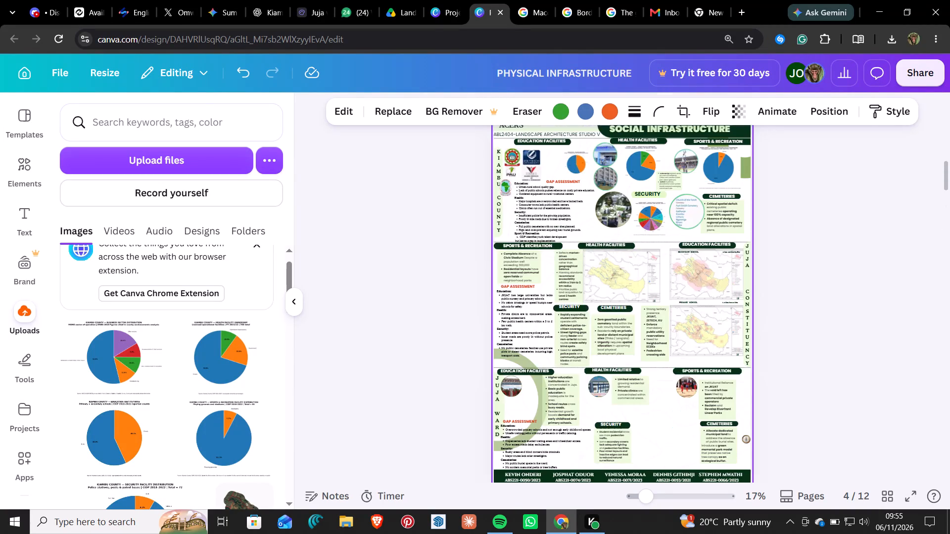
pyautogui.scroll(19, 592, 311)
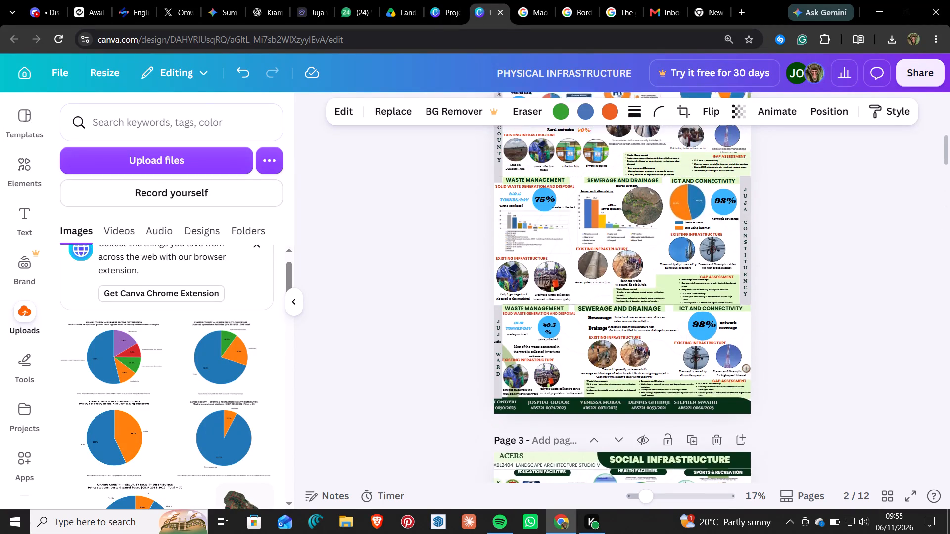
pyautogui.scroll(15, 592, 311)
pyautogui.scroll(-13, 592, 311)
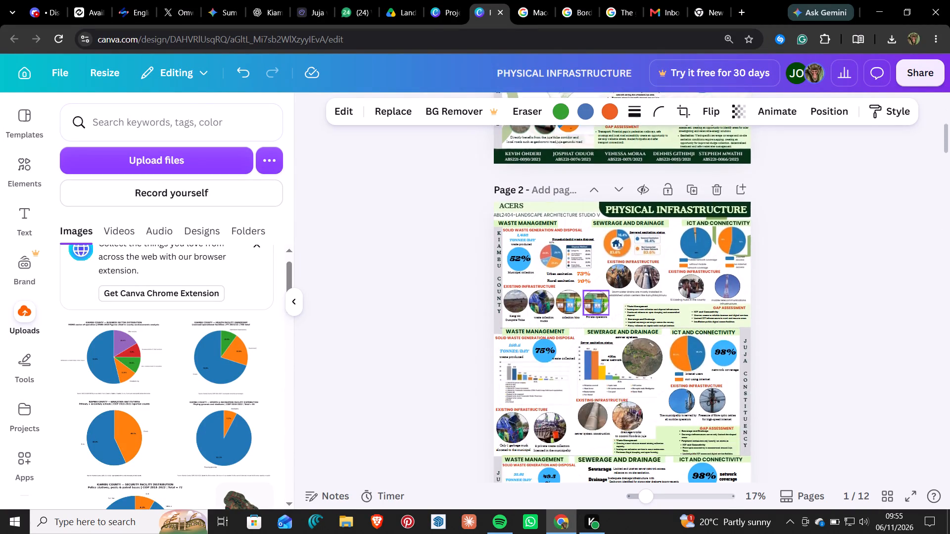
# Look through the remaining boards from page 3 to the Ecological Systems board on page 12, checking their content and layout.
pyautogui.scroll(-20, 592, 311)
pyautogui.scroll(-17, 592, 311)
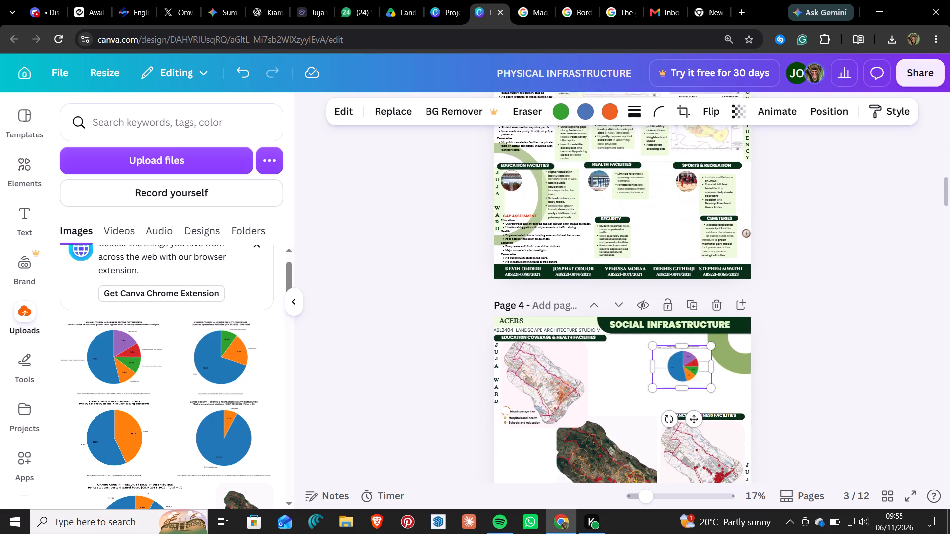
pyautogui.scroll(-20, 592, 311)
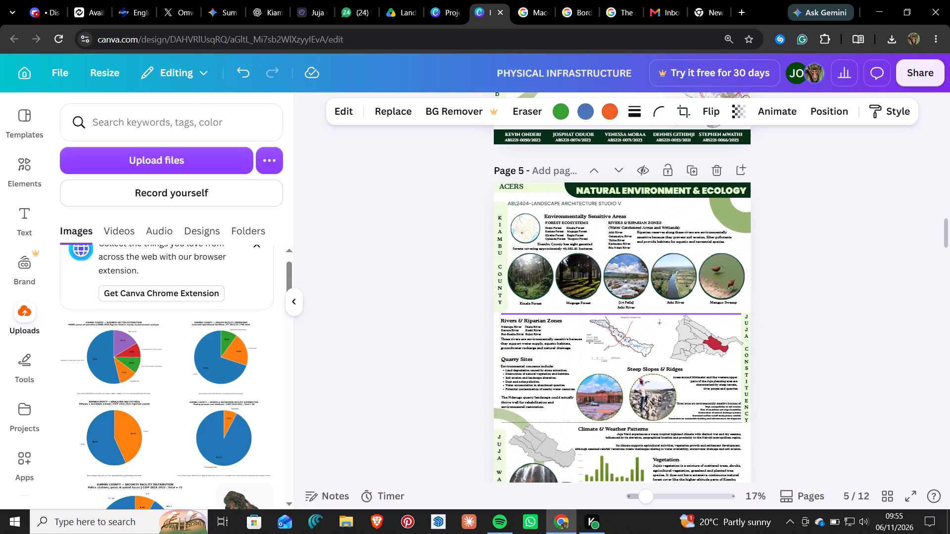
pyautogui.scroll(-6, 592, 311)
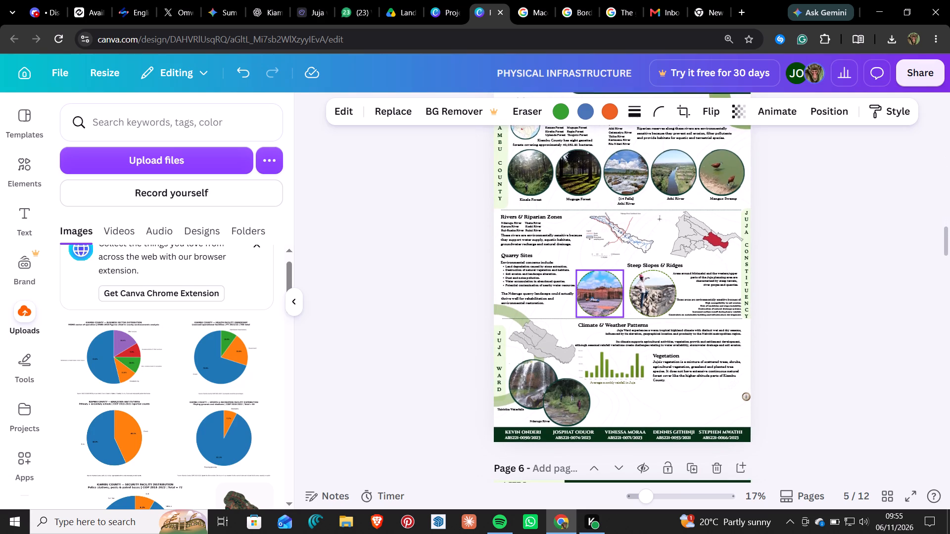
pyautogui.scroll(-16, 592, 311)
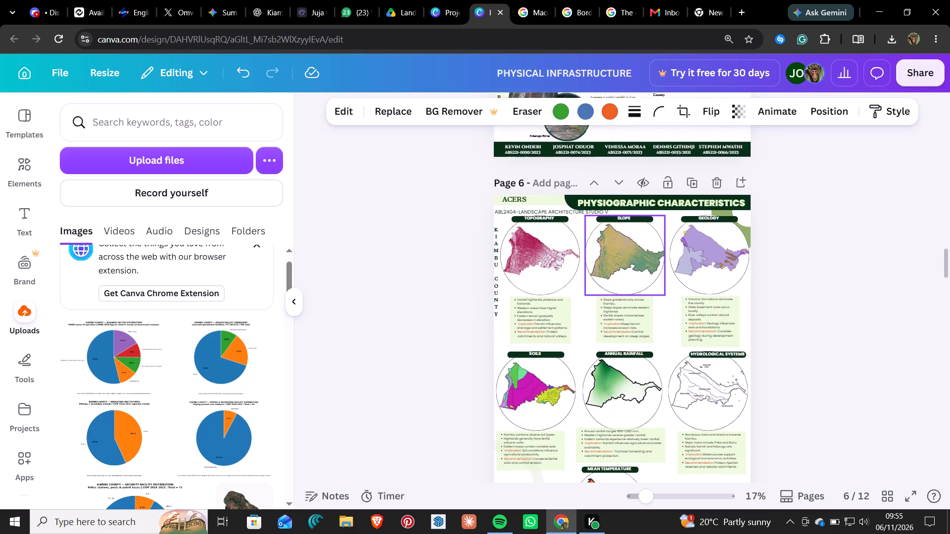
pyautogui.scroll(-5, 592, 311)
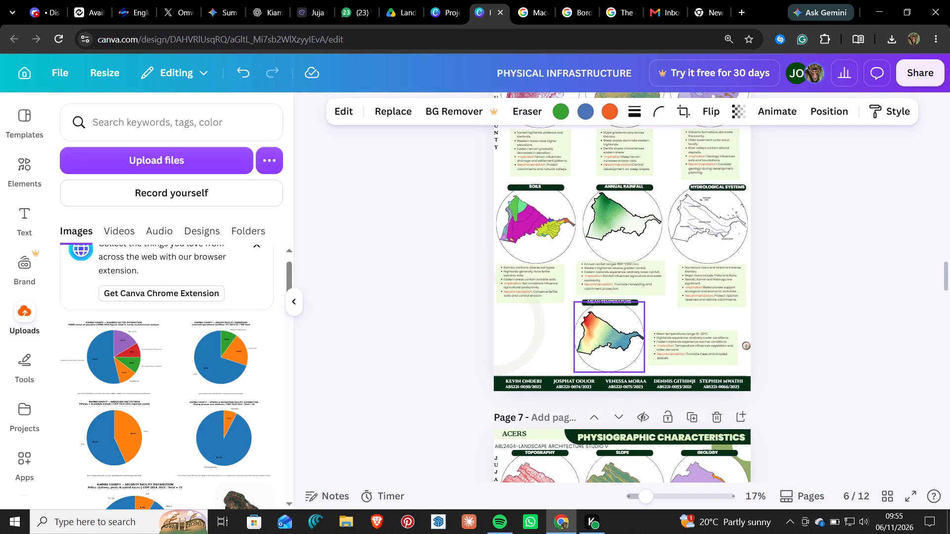
pyautogui.scroll(-12, 592, 311)
pyautogui.scroll(1, 592, 311)
pyautogui.scroll(-5, 592, 311)
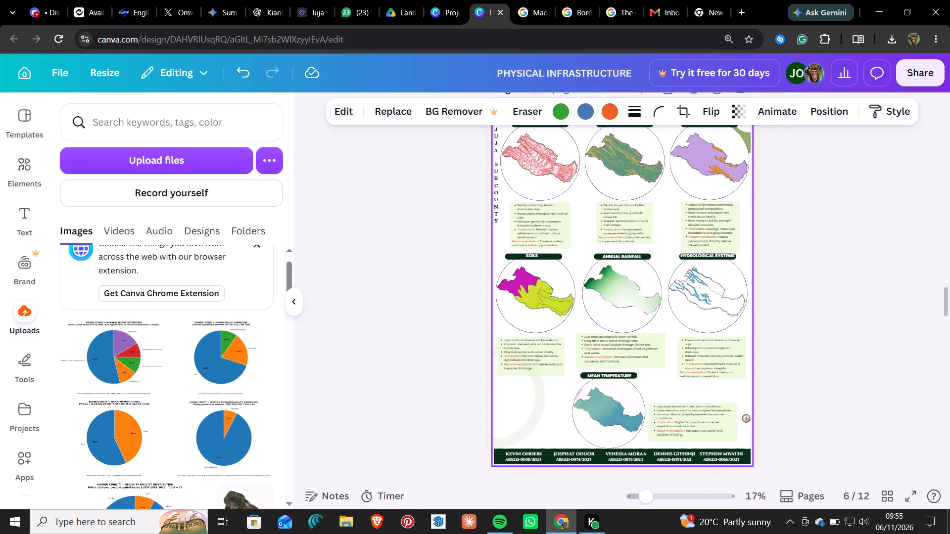
pyautogui.scroll(-10, 592, 311)
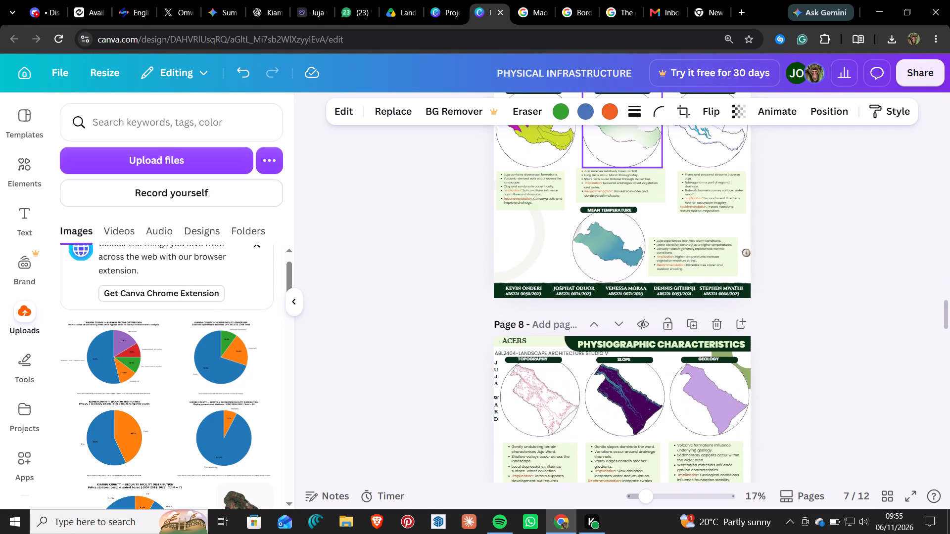
pyautogui.scroll(-17, 592, 311)
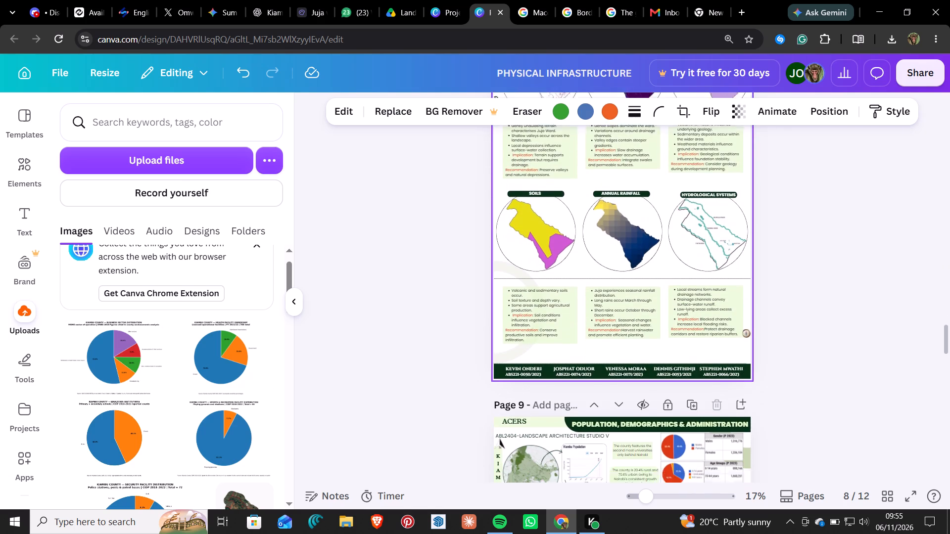
pyautogui.scroll(-11, 592, 311)
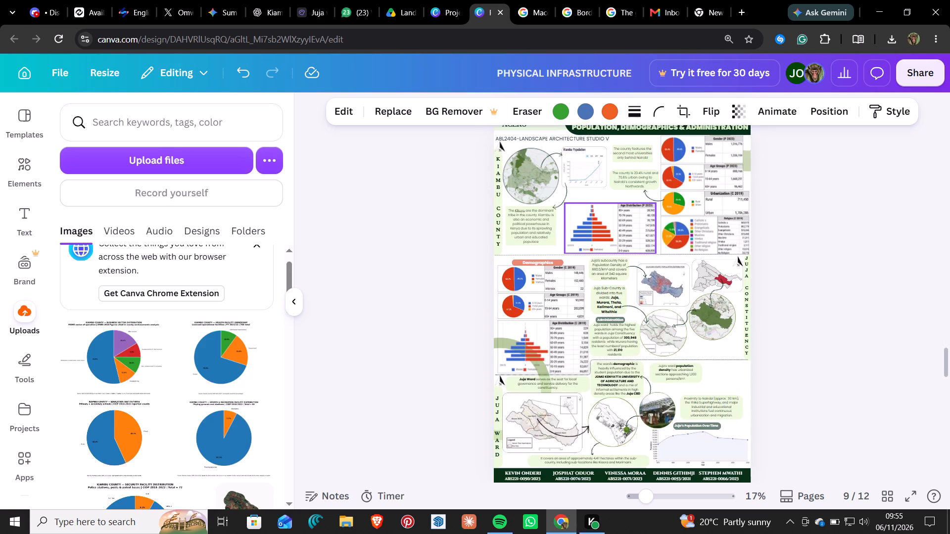
pyautogui.scroll(-18, 592, 311)
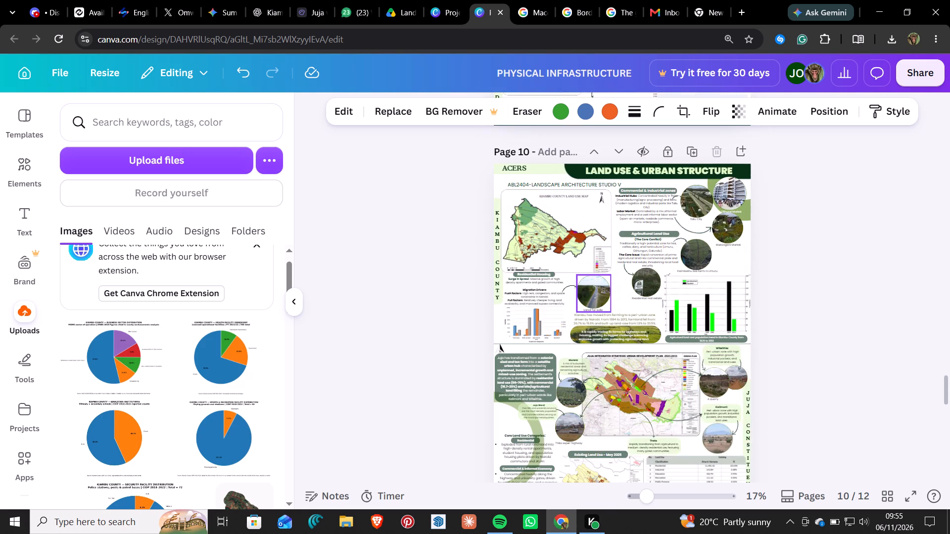
pyautogui.scroll(-12, 592, 311)
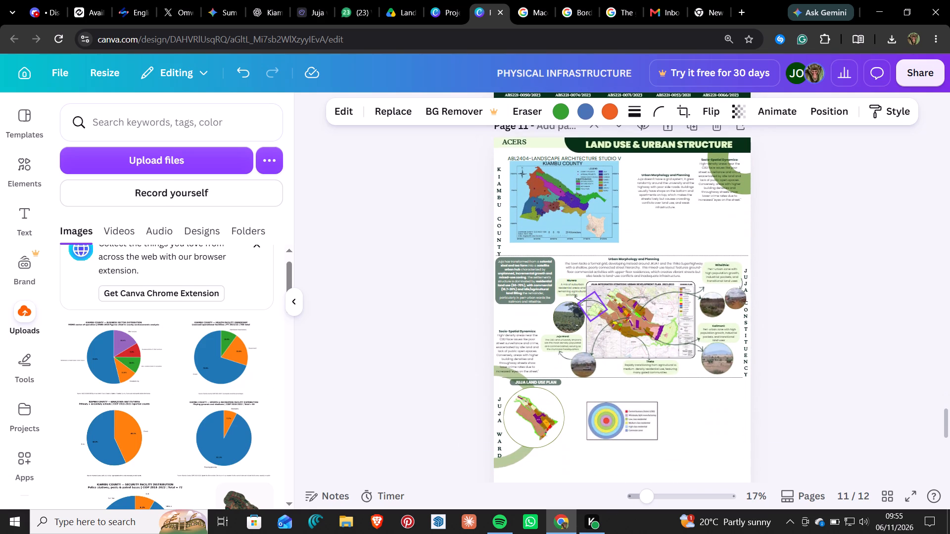
pyautogui.scroll(-10, 592, 311)
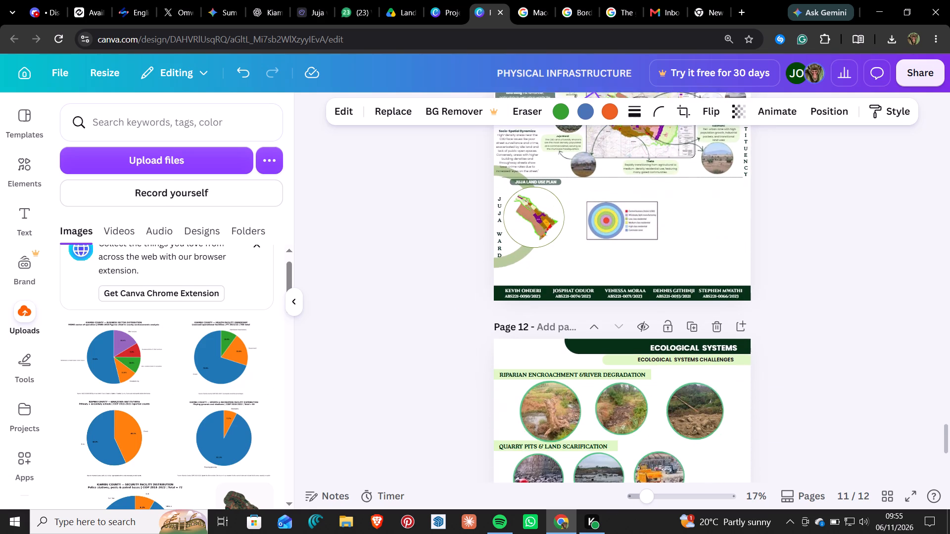
pyautogui.scroll(-6, 592, 311)
# Look back through the Land Use, Population and Physiographic Characteristics boards from page 12 up to about page 5.
pyautogui.scroll(6, 592, 311)
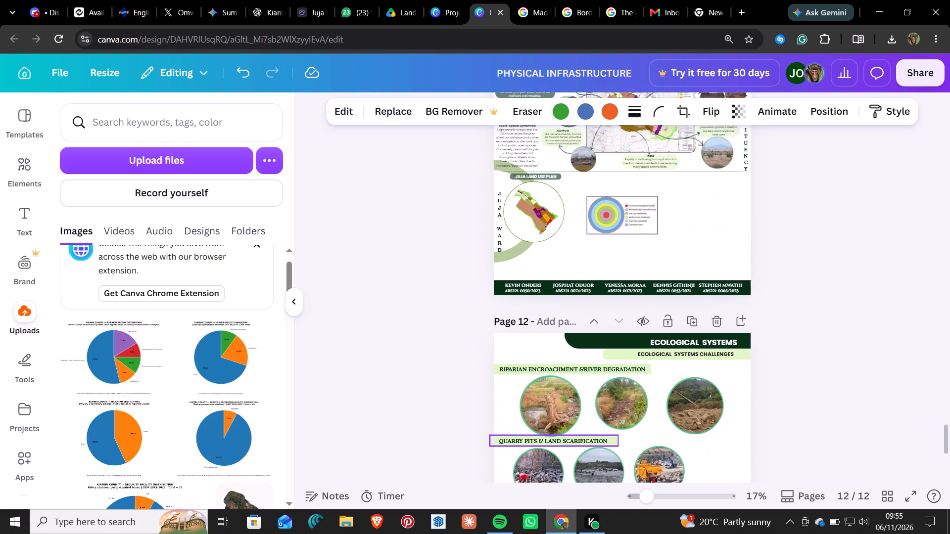
pyautogui.scroll(20, 592, 311)
pyautogui.scroll(9, 592, 311)
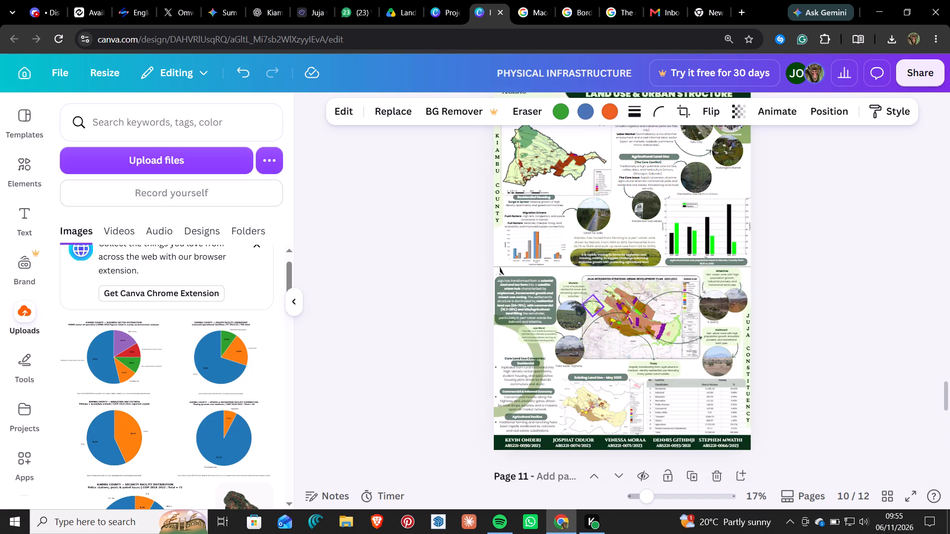
pyautogui.scroll(9, 592, 311)
pyautogui.scroll(20, 592, 311)
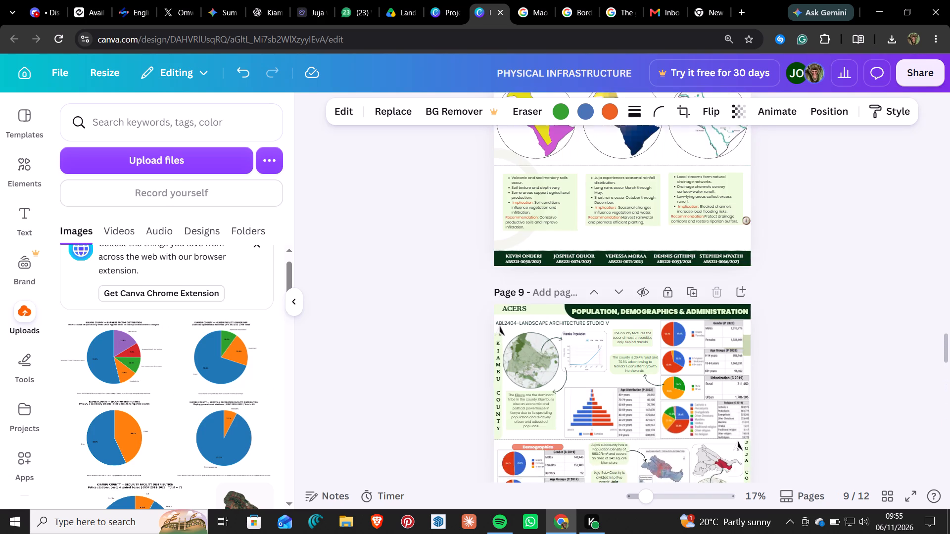
pyautogui.scroll(19, 592, 311)
pyautogui.scroll(12, 592, 311)
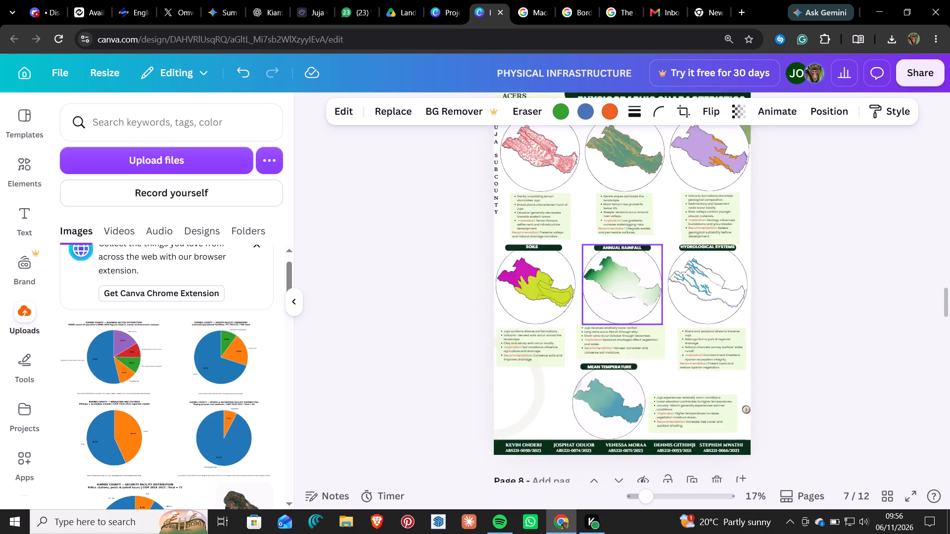
pyautogui.scroll(7, 592, 311)
pyautogui.scroll(-4, 592, 311)
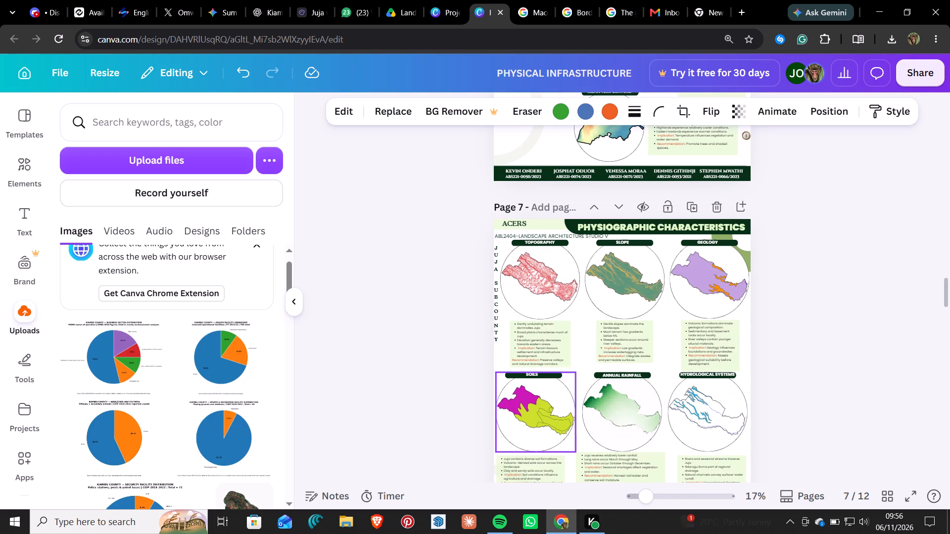
pyautogui.scroll(6, 661, 333)
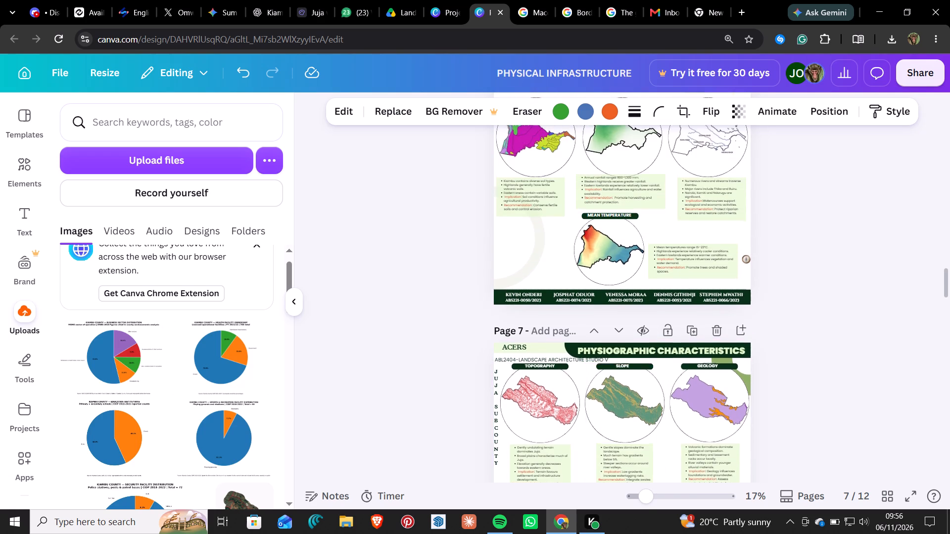
pyautogui.scroll(17, 661, 337)
pyautogui.scroll(10, 661, 342)
# Examine the Physiographic Characteristics boards and the Population, Demographics & Administration board on page 9.
pyautogui.scroll(-19, 661, 342)
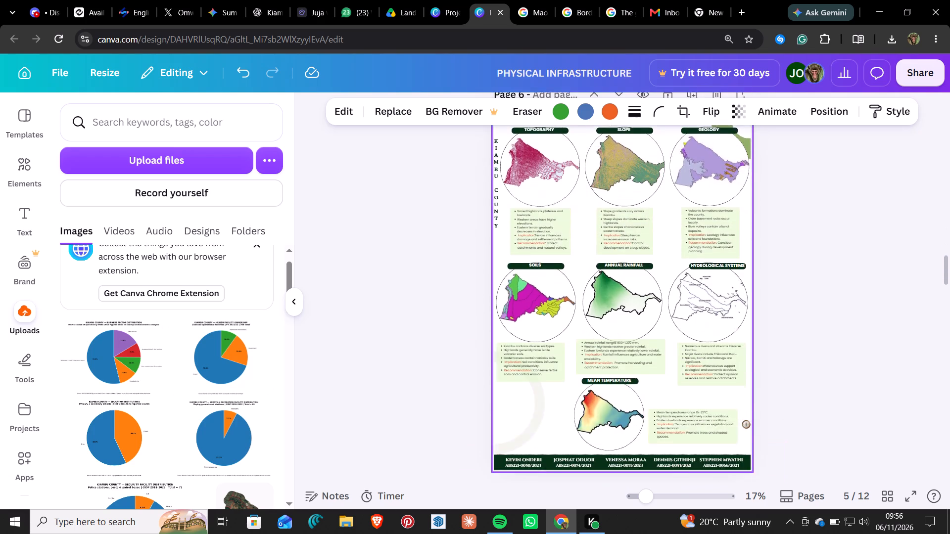
pyautogui.scroll(-20, 660, 349)
pyautogui.scroll(-14, 660, 349)
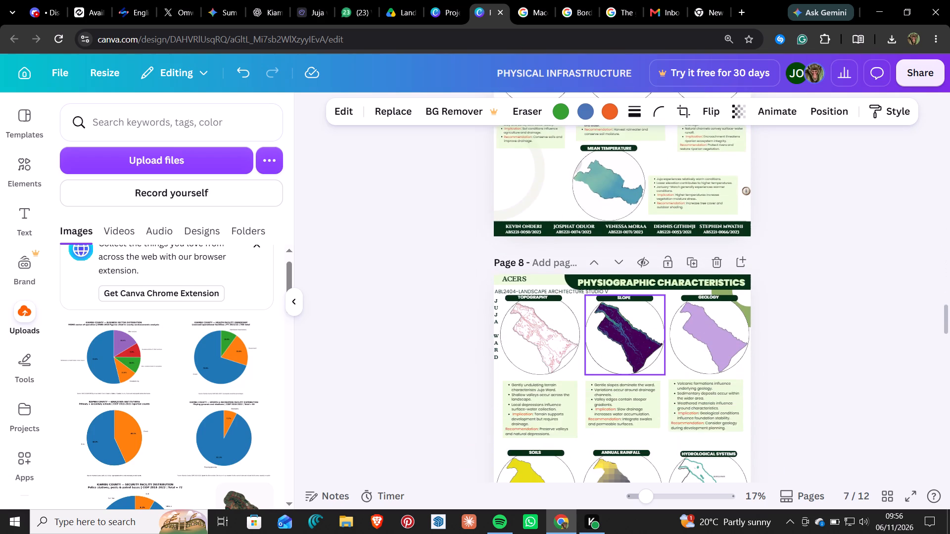
pyautogui.scroll(-20, 659, 352)
pyautogui.scroll(6, 659, 352)
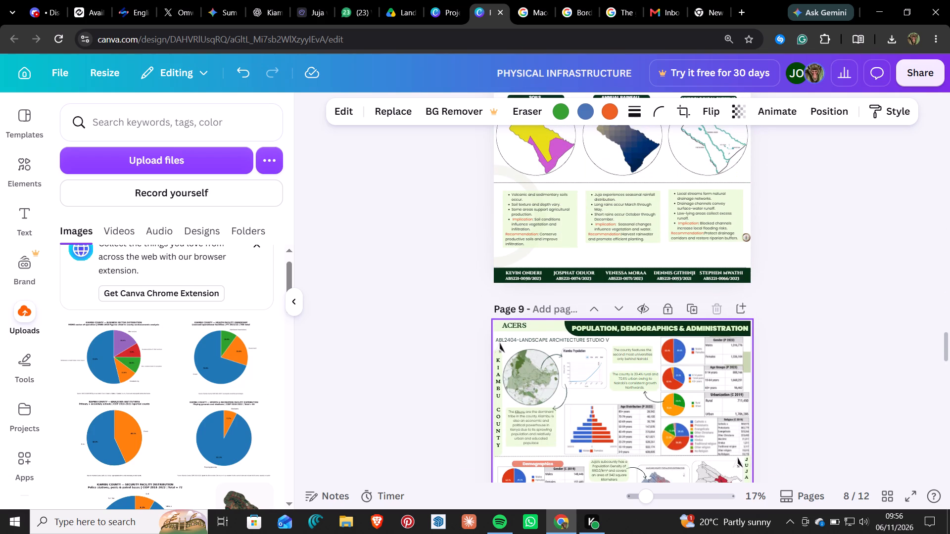
pyautogui.scroll(2, 659, 352)
pyautogui.scroll(-4, 659, 352)
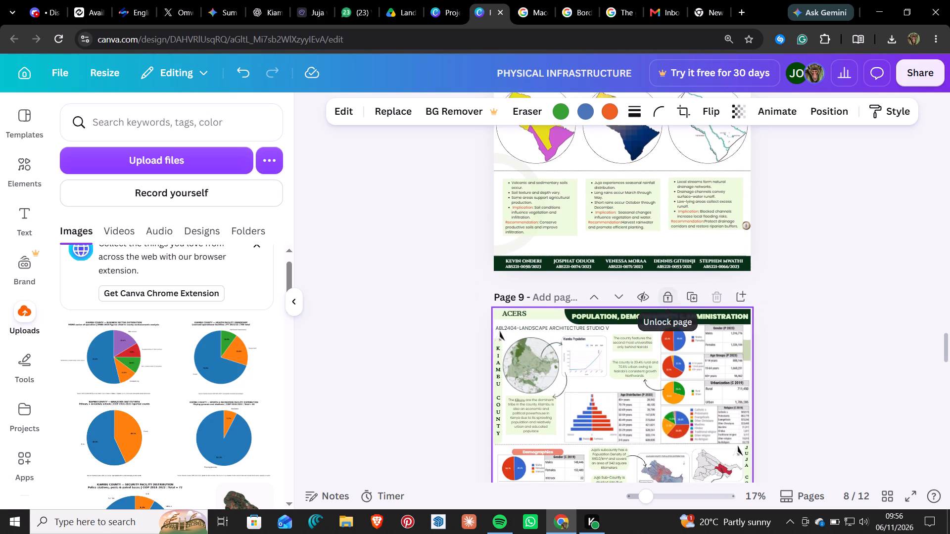
pyautogui.scroll(-5, 659, 352)
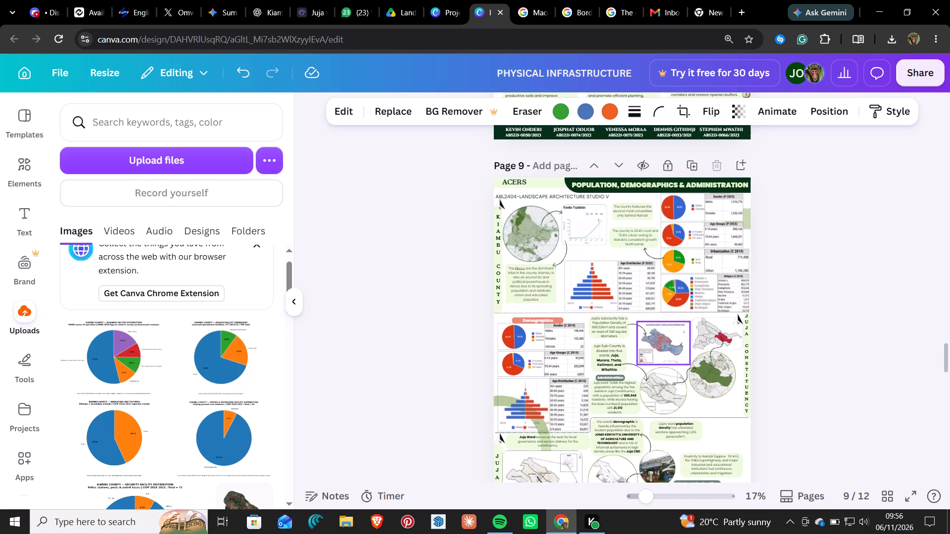
pyautogui.scroll(-3, 659, 352)
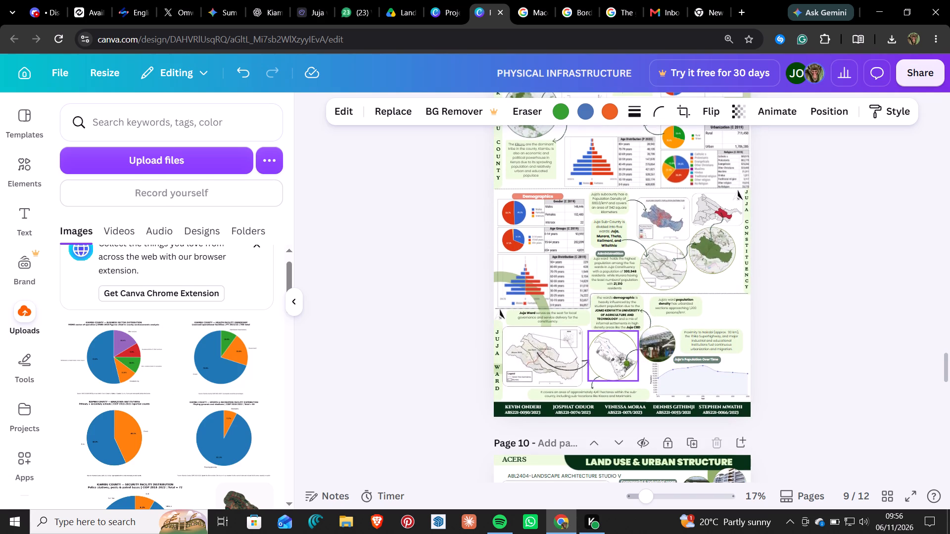
pyautogui.scroll(1, 544, 311)
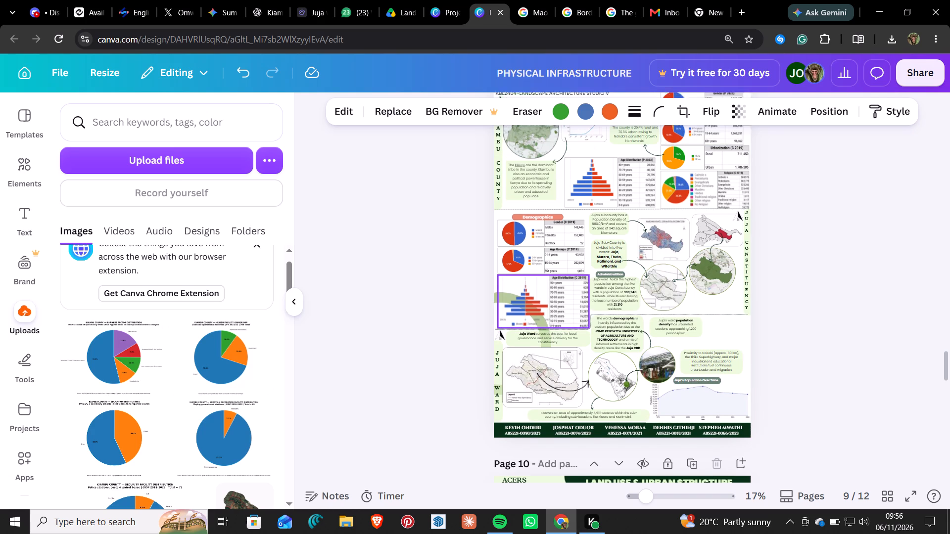
pyautogui.scroll(3, 544, 316)
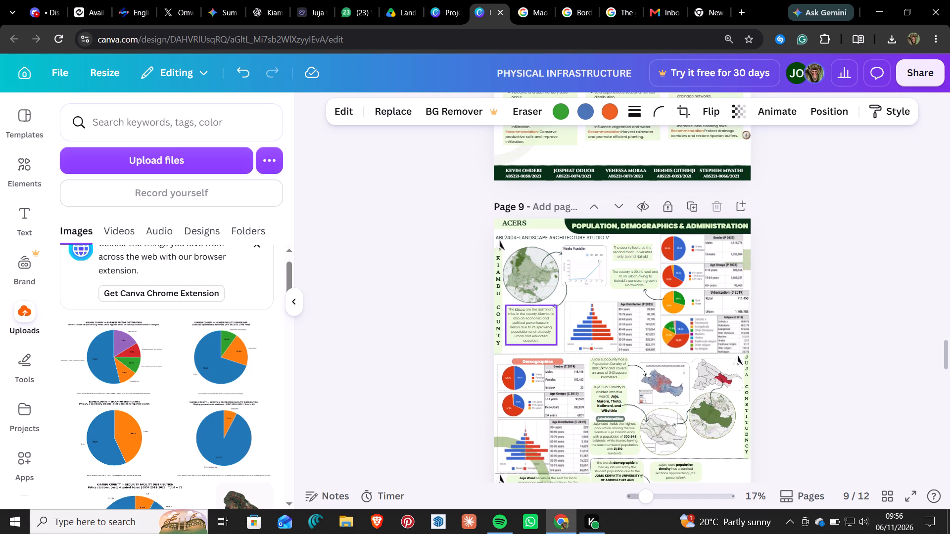
pyautogui.scroll(6, 687, 362)
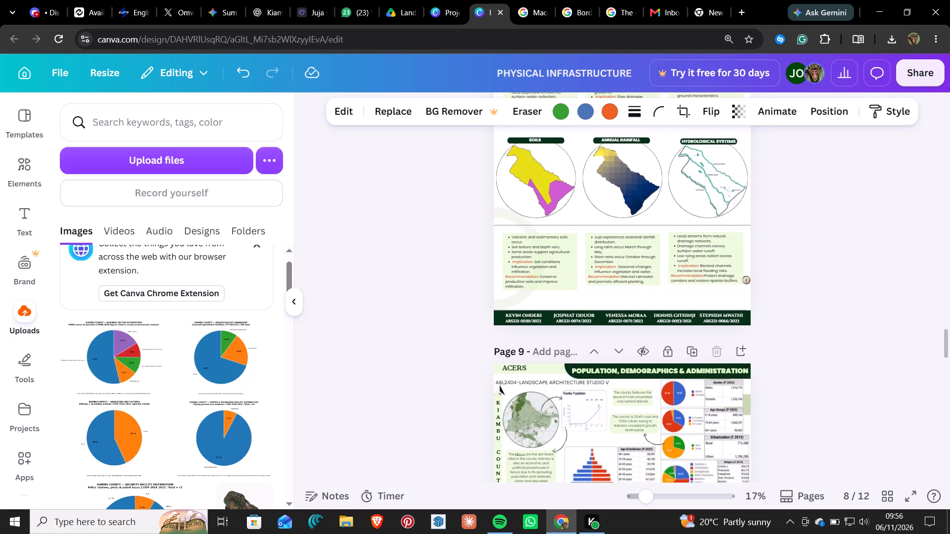
pyautogui.scroll(3, 674, 362)
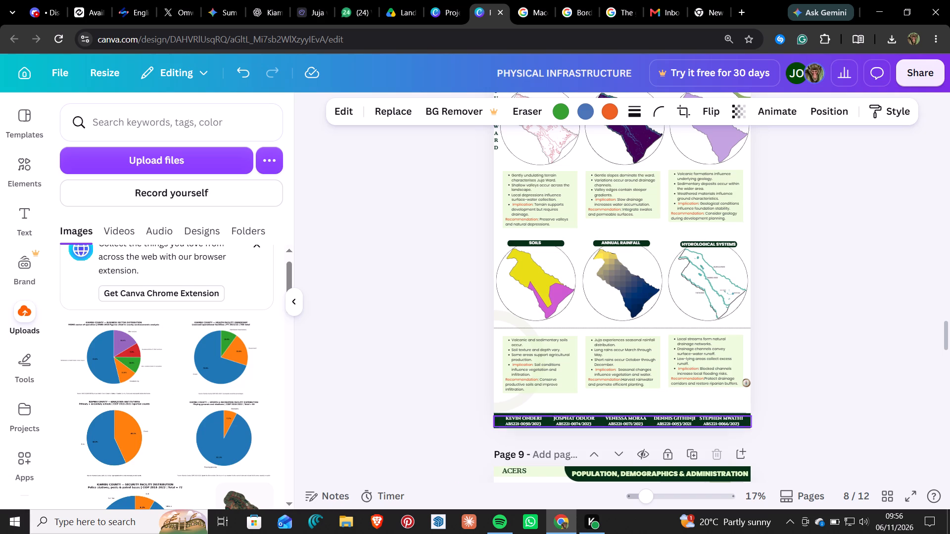
pyautogui.scroll(1, 651, 382)
# Examine the layout of the Population, Demographics & Administration board and the page 10 Land Use & Urban Structure board.
pyautogui.scroll(-12, 651, 383)
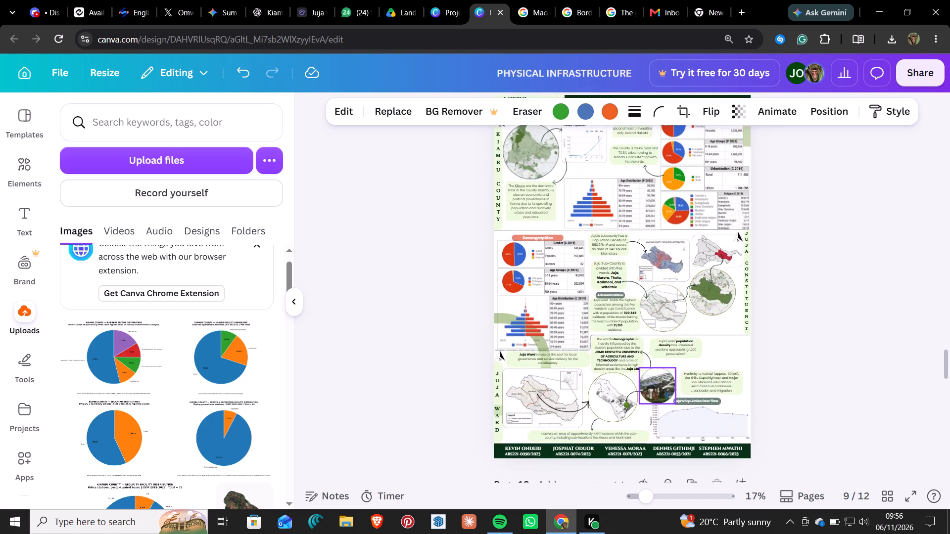
pyautogui.scroll(-7, 652, 383)
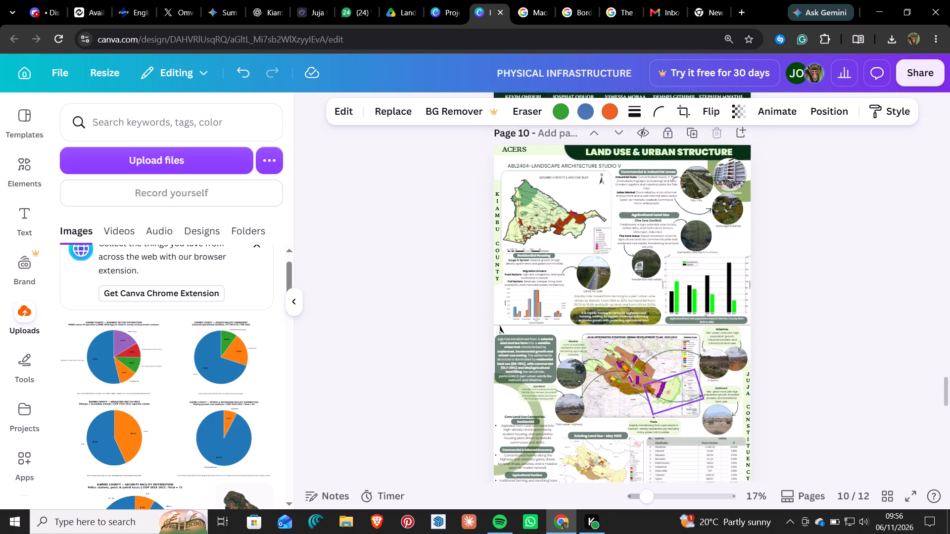
pyautogui.scroll(-1, 652, 383)
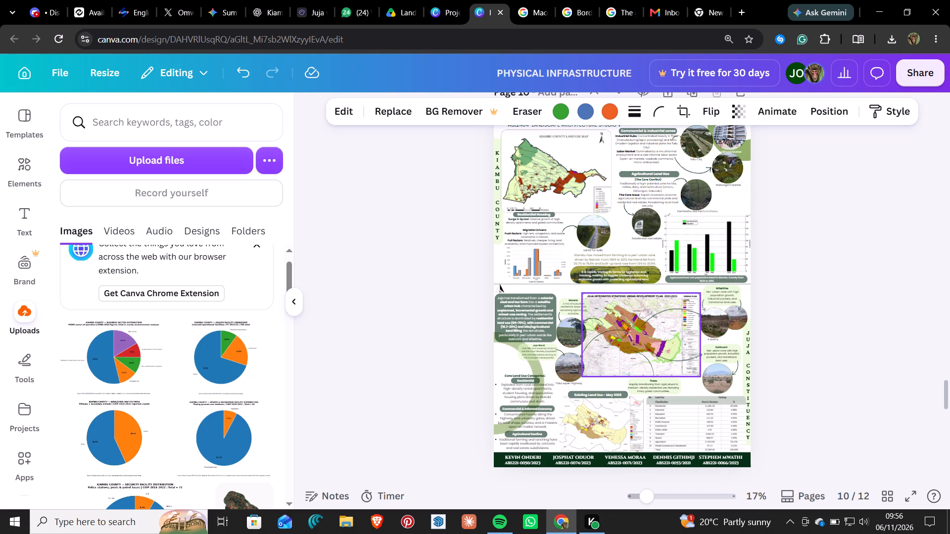
# Look through the Land Use & Urban Structure boards on pages 10 and 11 and the Ecological Systems board on page 12.
pyautogui.scroll(-9, 612, 348)
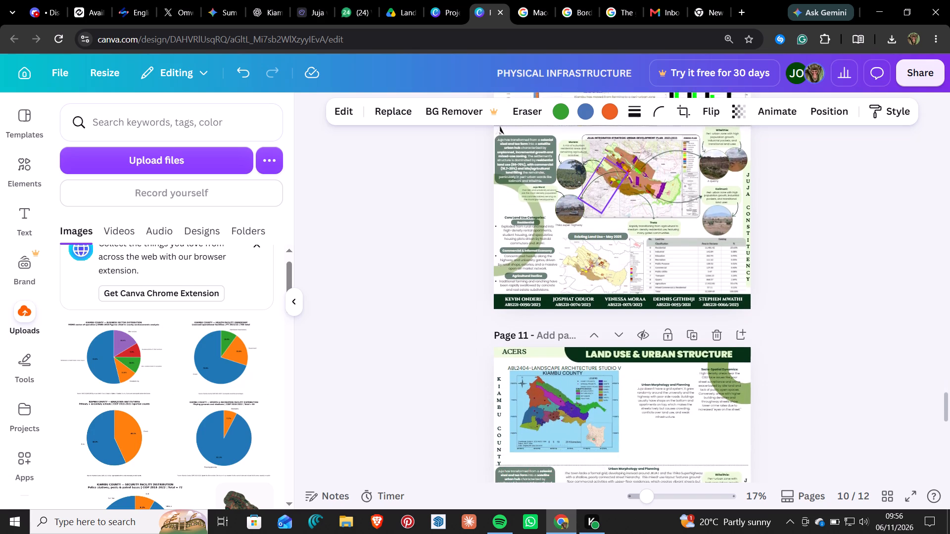
pyautogui.scroll(-9, 612, 348)
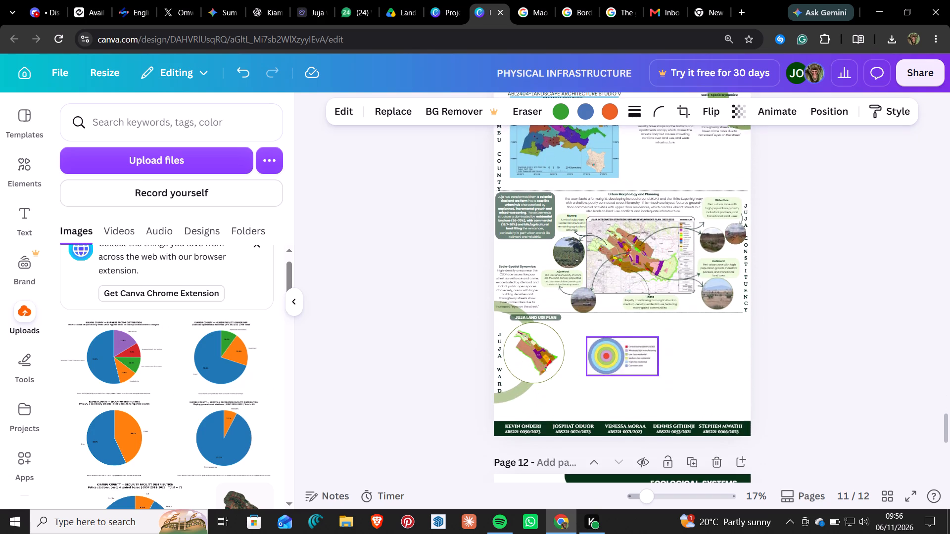
pyautogui.scroll(-17, 604, 370)
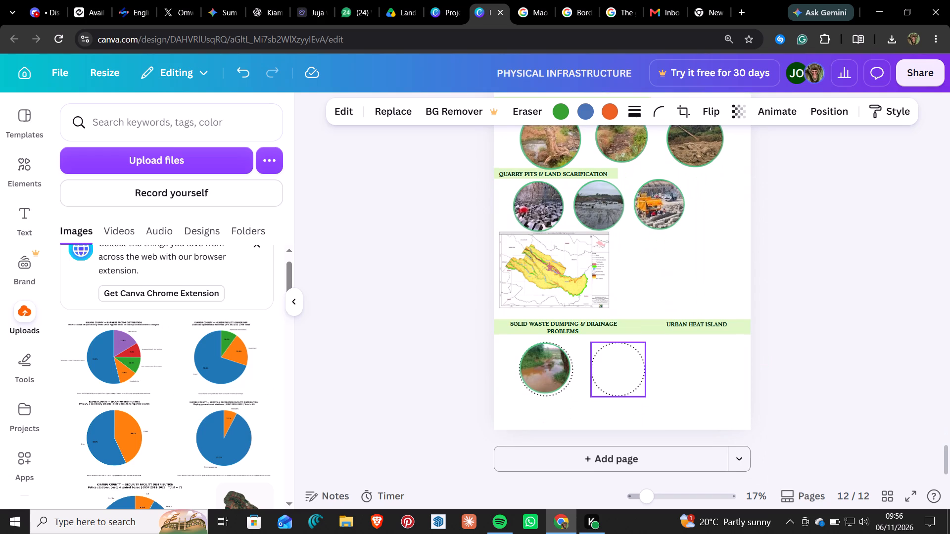
# Look back from the Ecological Systems board through the Land Use boards to the Population, Demographics & Administration board on page 9.
pyautogui.scroll(9, 604, 370)
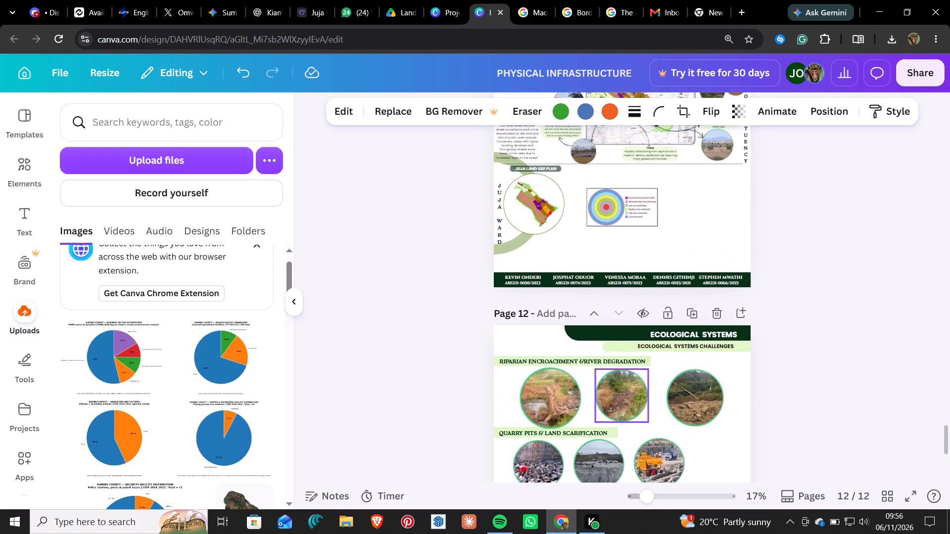
pyautogui.scroll(16, 606, 365)
pyautogui.scroll(5, 606, 365)
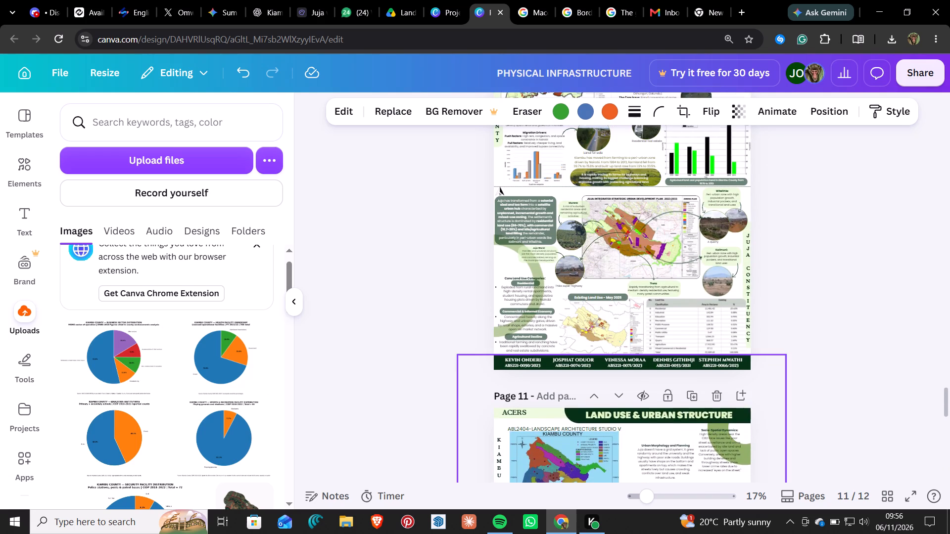
pyautogui.scroll(9, 606, 365)
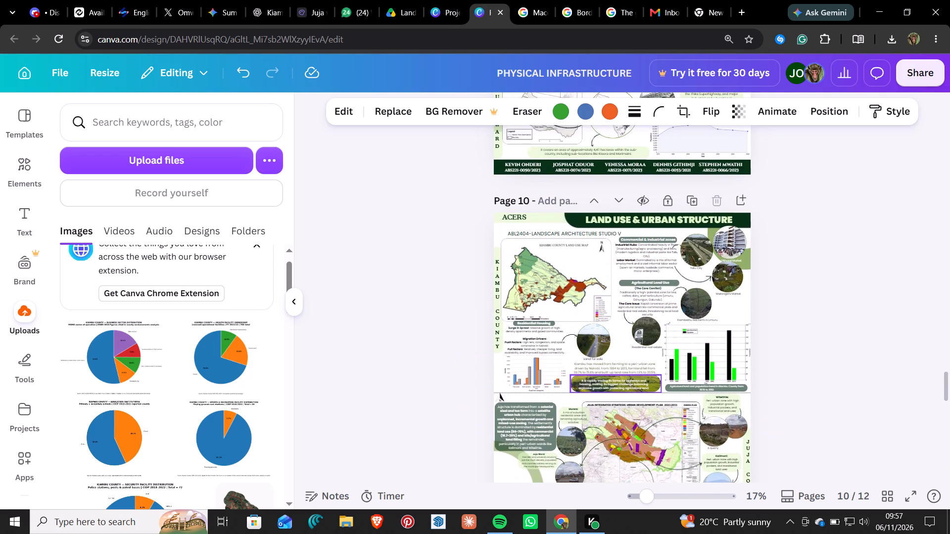
pyautogui.scroll(7, 606, 365)
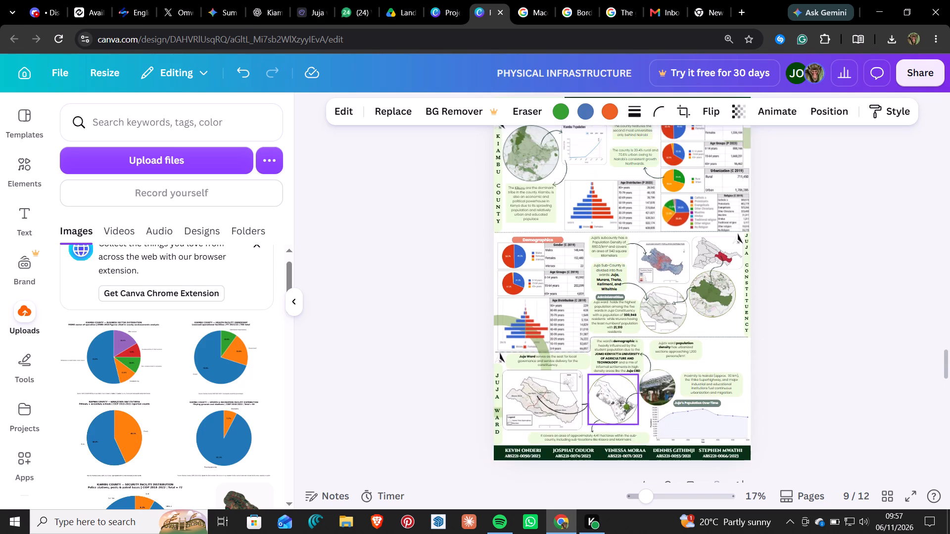
# Examine the Physiographic Characteristics boards for Juja Ward, Juja Subcounty and Kiambu County on pages 8 to 6.
pyautogui.scroll(7, 606, 365)
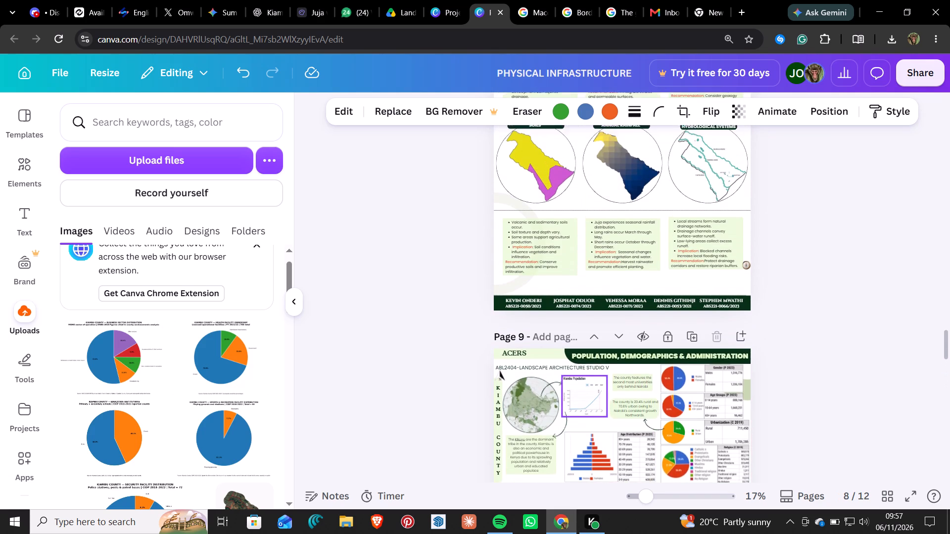
pyautogui.scroll(10, 606, 365)
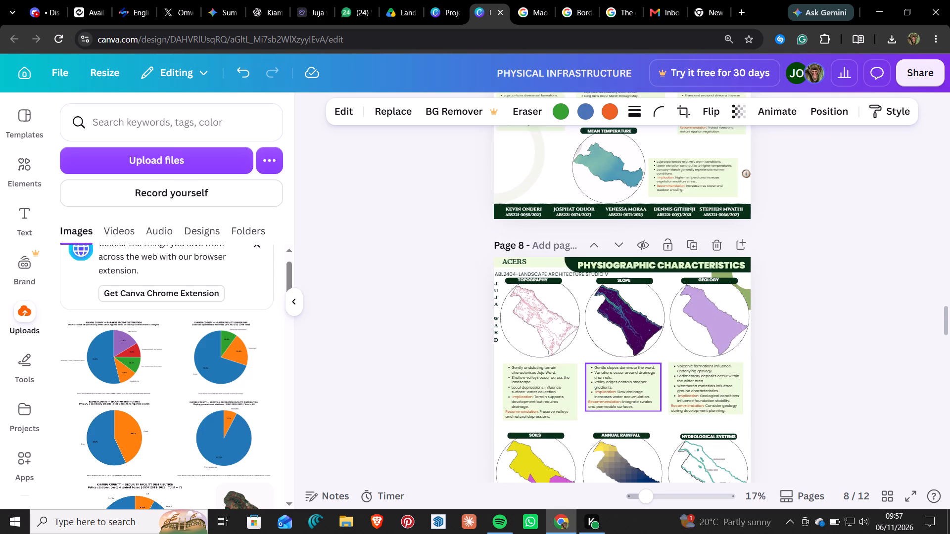
pyautogui.scroll(9, 606, 365)
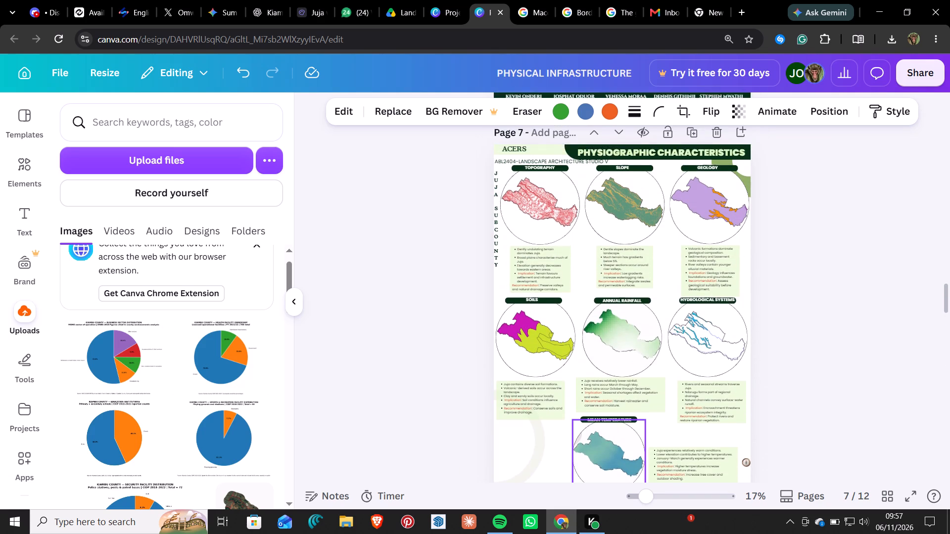
pyautogui.scroll(6, 606, 365)
pyautogui.scroll(3, 593, 533)
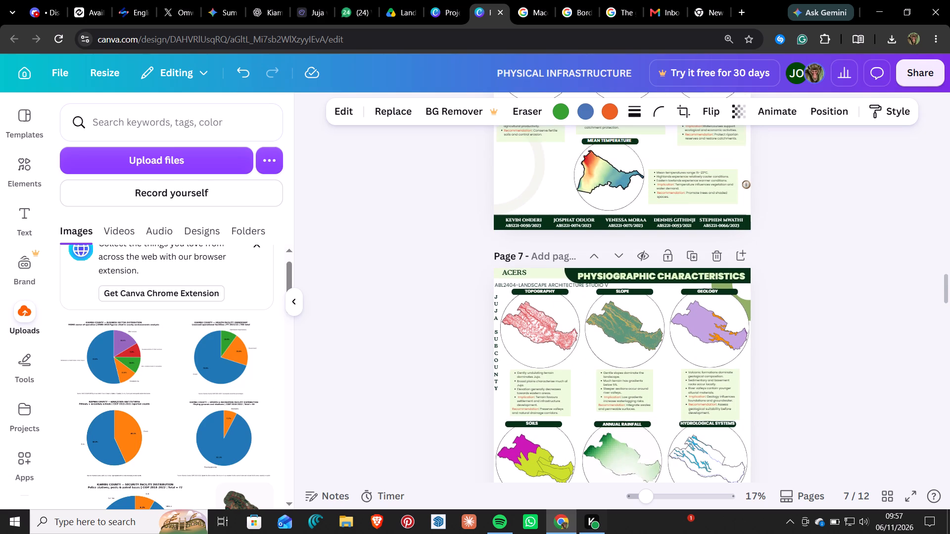
pyautogui.scroll(11, 622, 449)
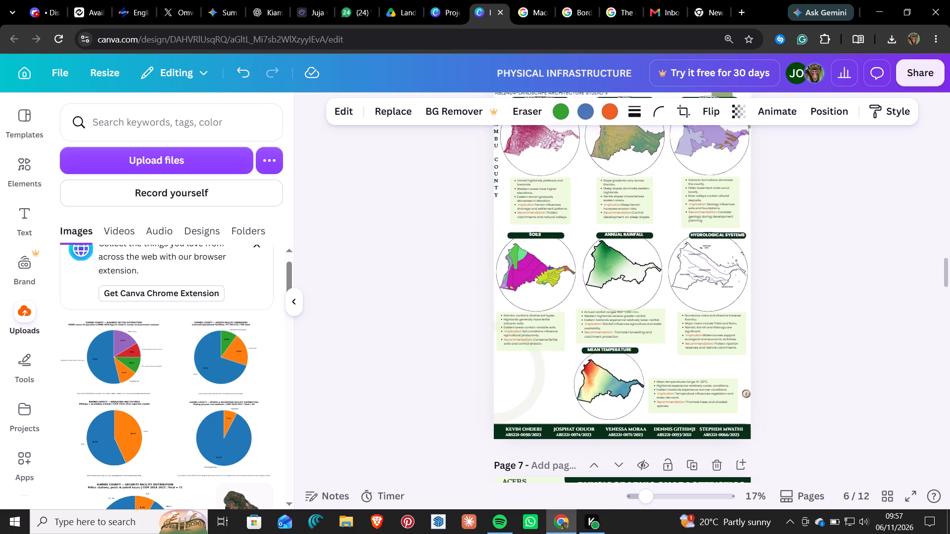
# Look over the Natural Environment & Ecology board on page 5 and the Social Infrastructure board holding the pie chart on page 4.
pyautogui.scroll(12, 624, 449)
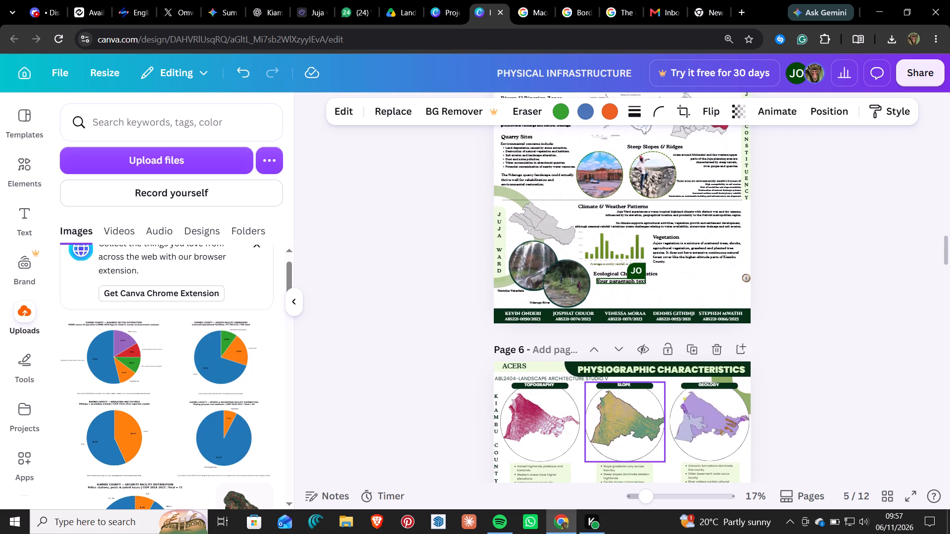
pyautogui.scroll(12, 624, 449)
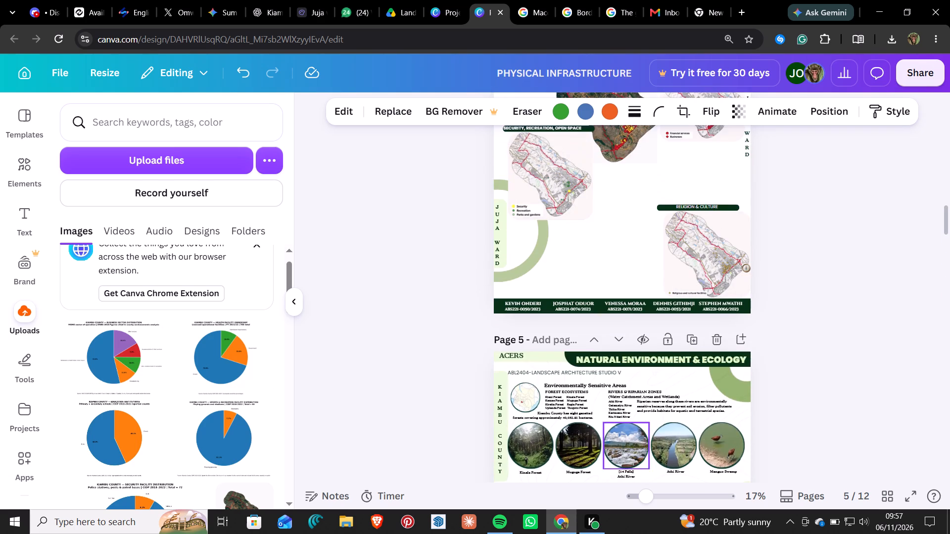
pyautogui.scroll(3, 624, 449)
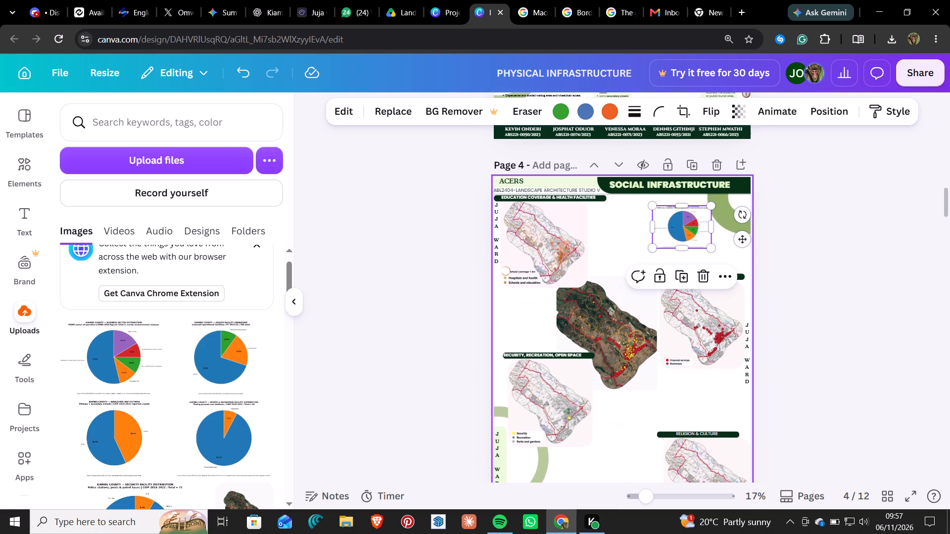
pyautogui.scroll(-2, 677, 369)
pyautogui.scroll(2, 677, 369)
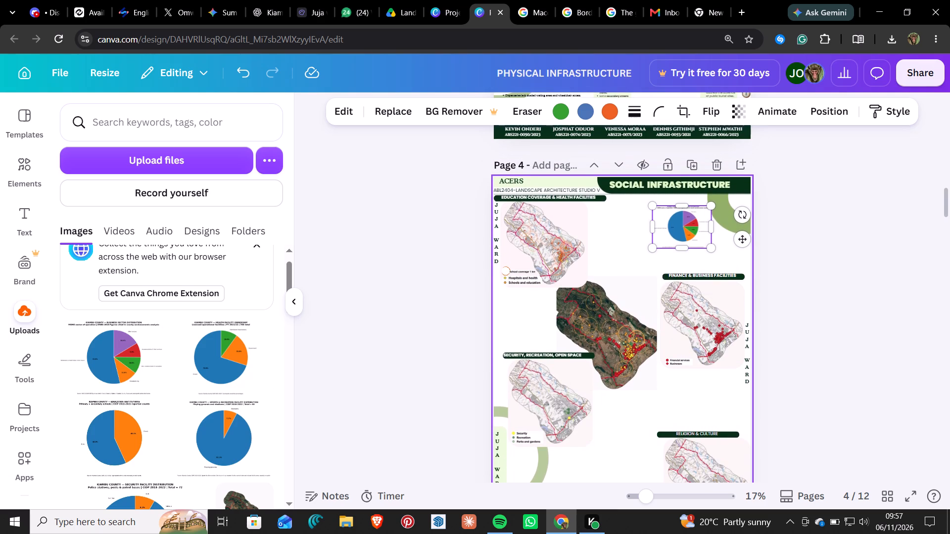
pyautogui.scroll(2, 677, 369)
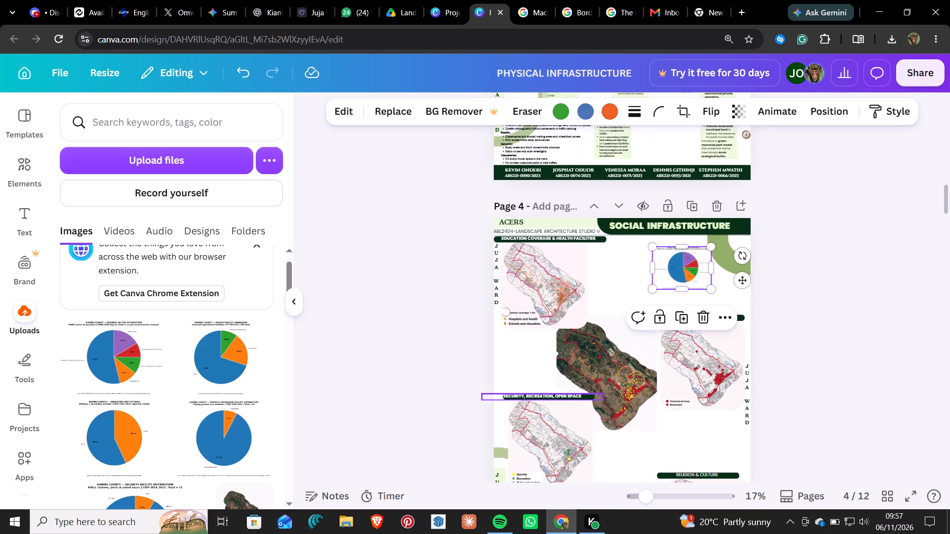
pyautogui.scroll(2, 685, 331)
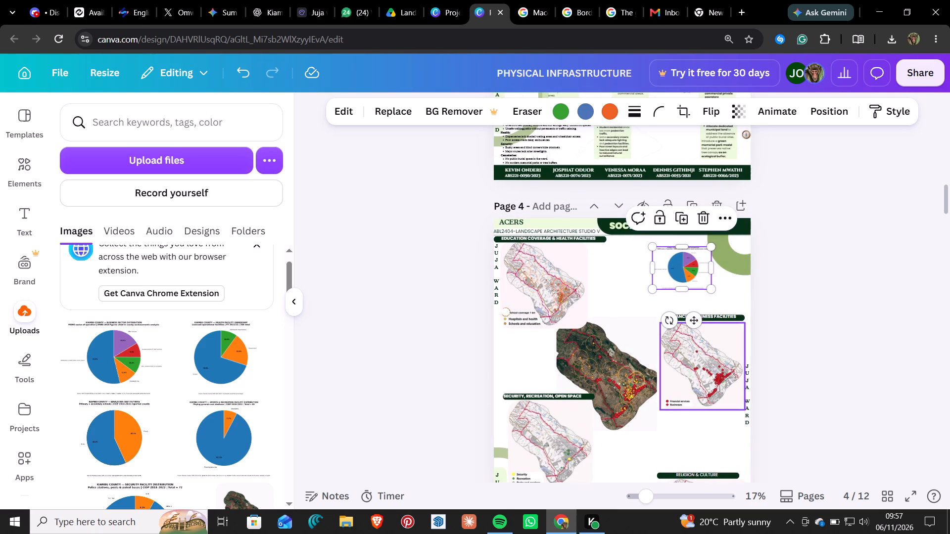
# Examine the page 3 Social Infrastructure board, comparing its charts and layout with the adjoining boards on pages 2 and 4.
pyautogui.scroll(1, 685, 331)
pyautogui.scroll(7, 597, 419)
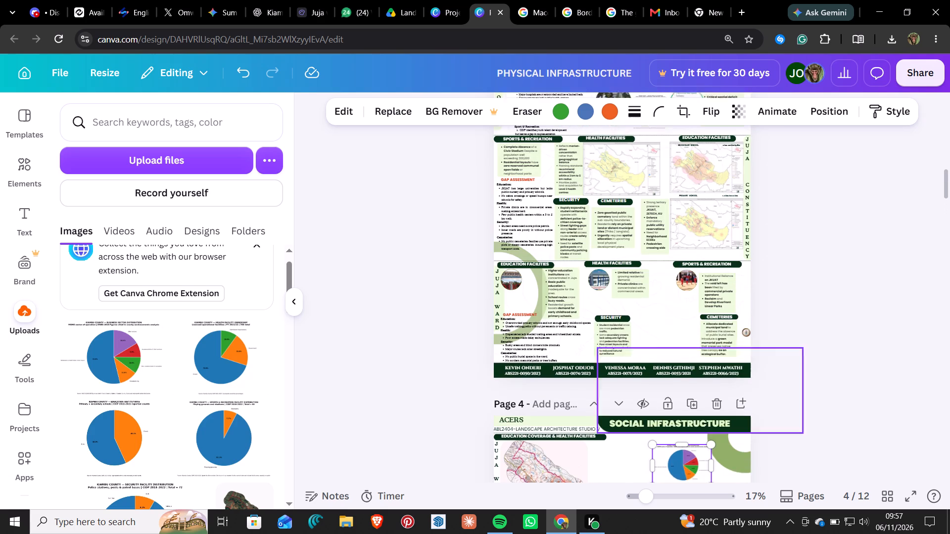
pyautogui.scroll(1, 654, 108)
pyautogui.scroll(3, 614, 260)
pyautogui.scroll(2, 610, 308)
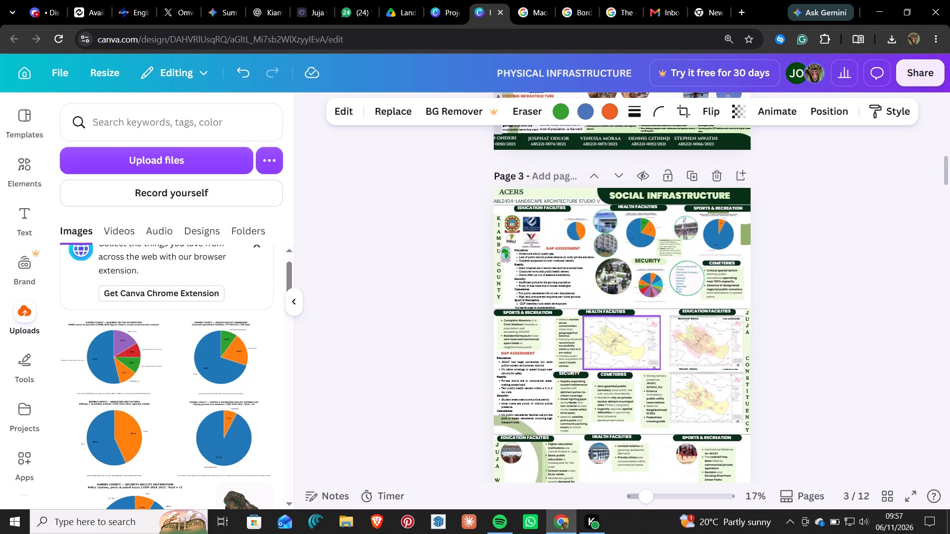
pyautogui.scroll(-1, 659, 350)
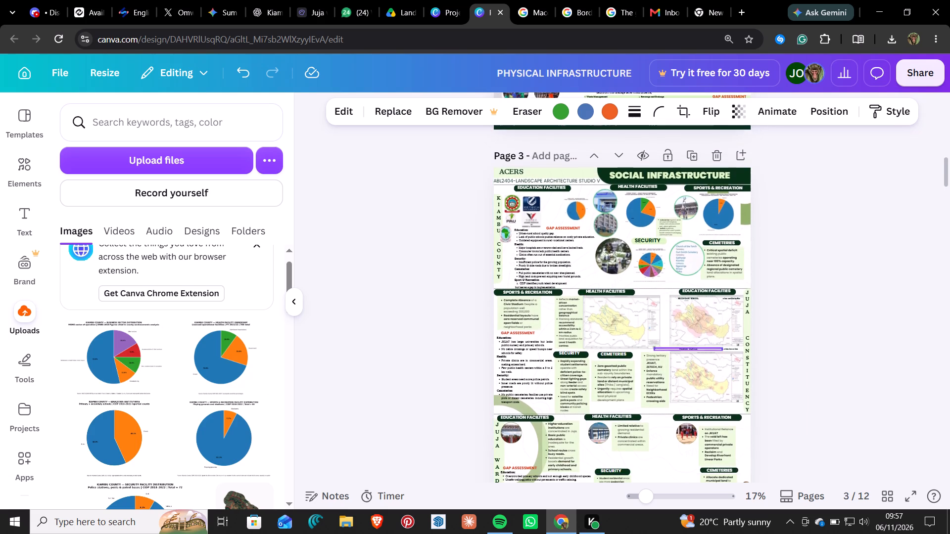
pyautogui.scroll(-8, 699, 368)
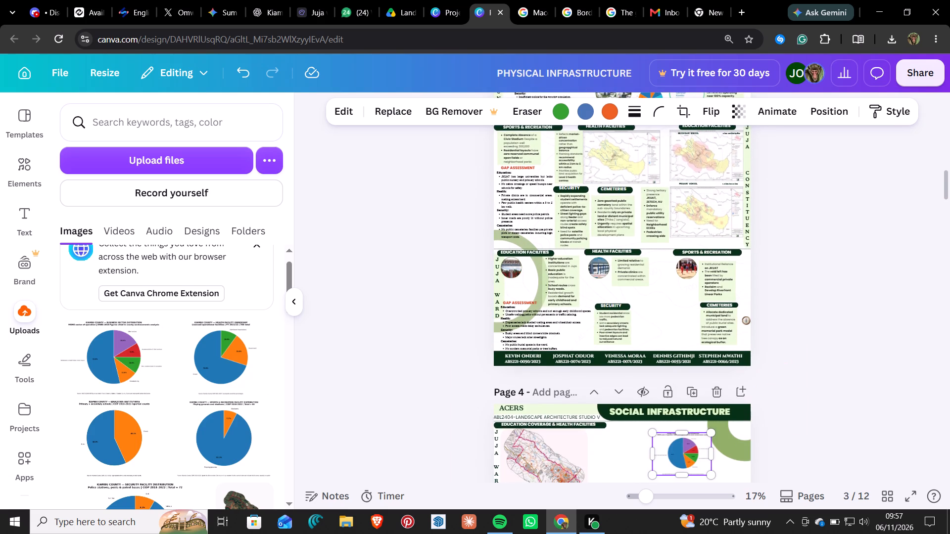
pyautogui.scroll(4, 628, 417)
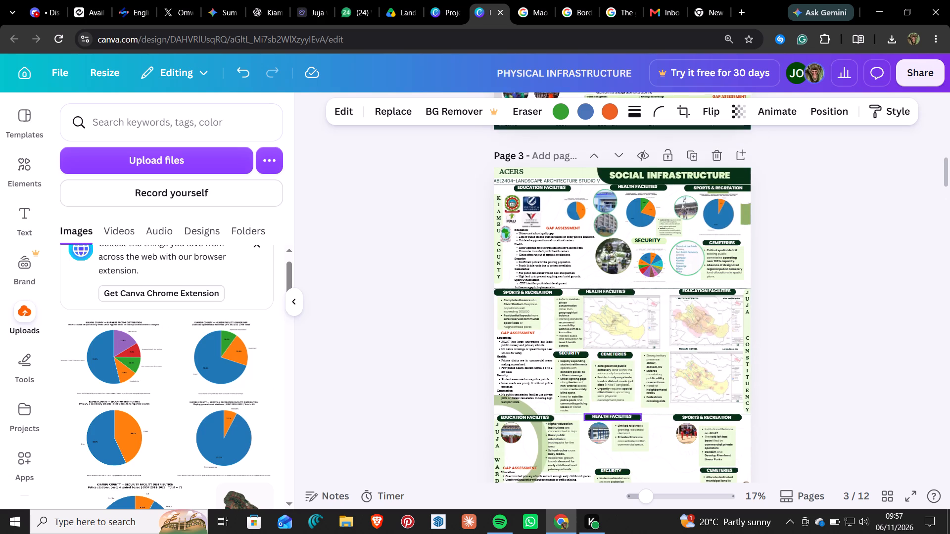
pyautogui.scroll(3, 628, 414)
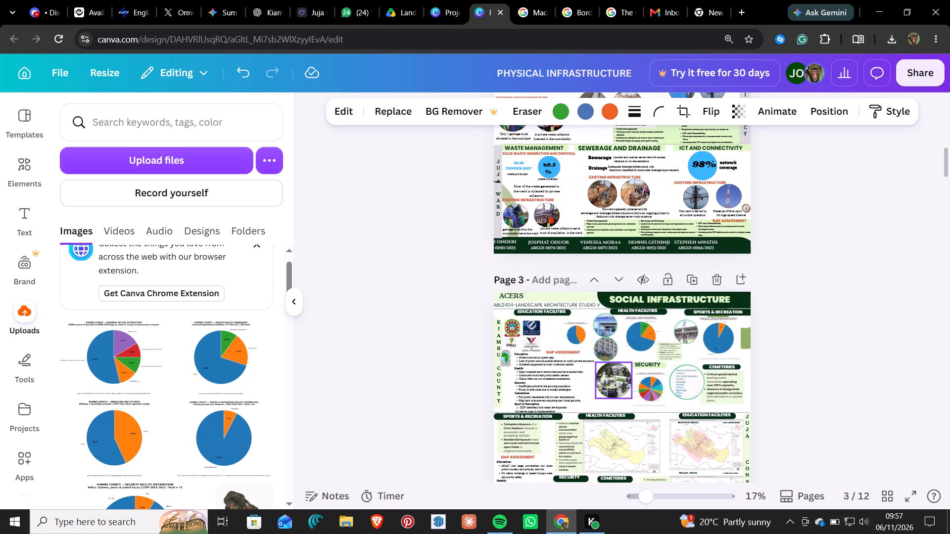
pyautogui.scroll(1, 626, 379)
pyautogui.scroll(-3, 666, 352)
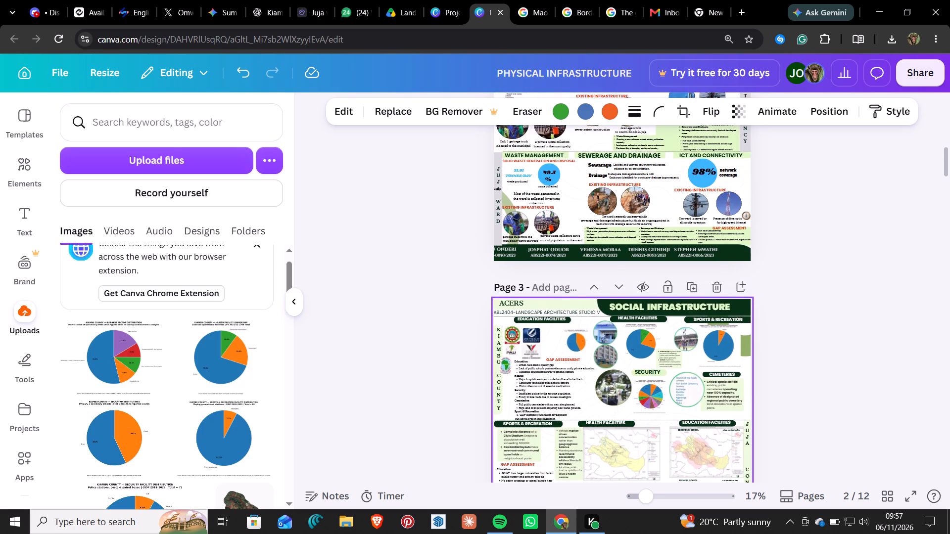
pyautogui.scroll(-1, 658, 385)
pyautogui.scroll(3, 658, 385)
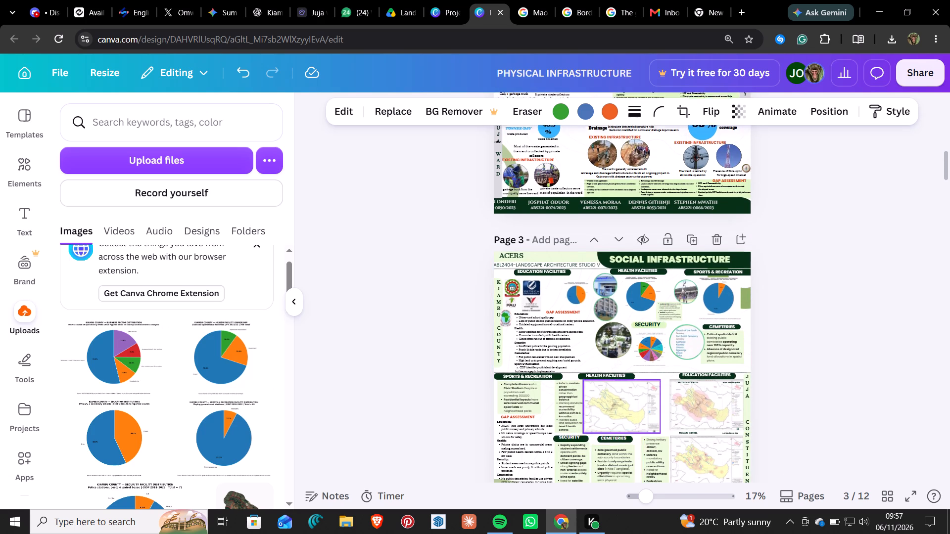
# Review the two Physical Infrastructure boards, from page 2 back to the Transport, Energy and Water board on page 1.
pyautogui.scroll(10, 658, 385)
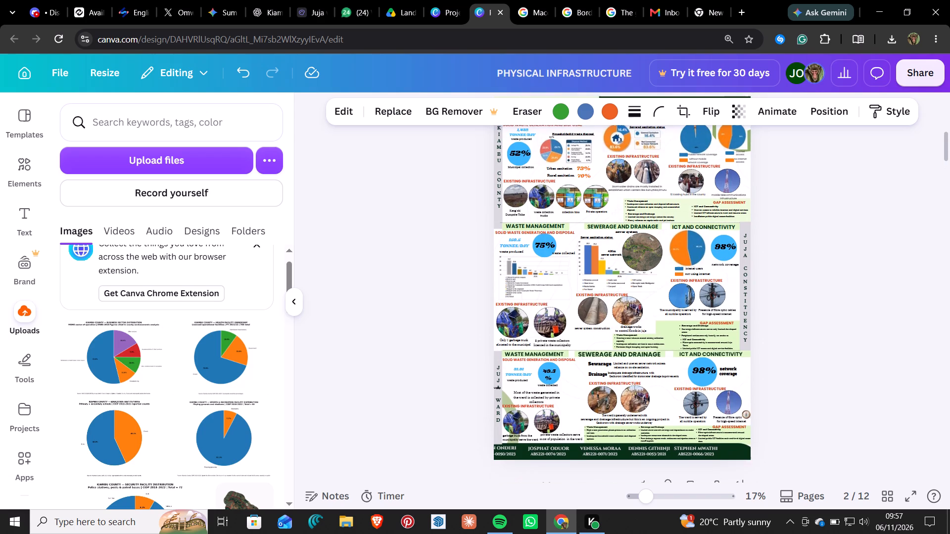
pyautogui.scroll(6, 658, 385)
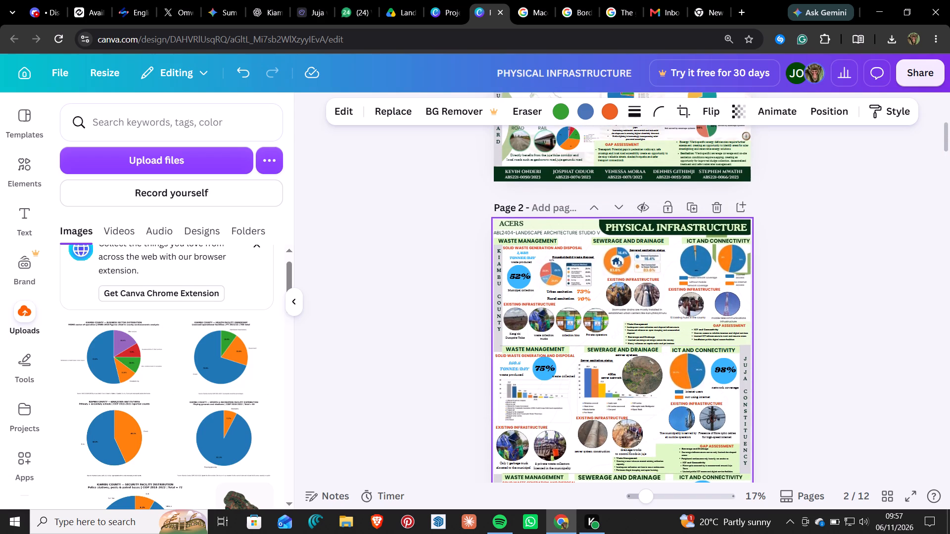
pyautogui.scroll(7, 658, 385)
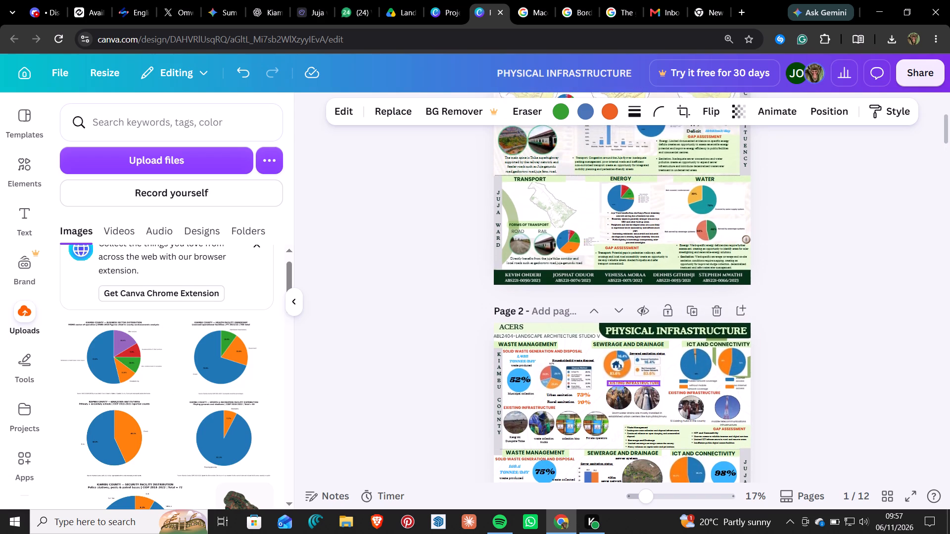
pyautogui.scroll(8, 658, 385)
pyautogui.scroll(-2, 663, 339)
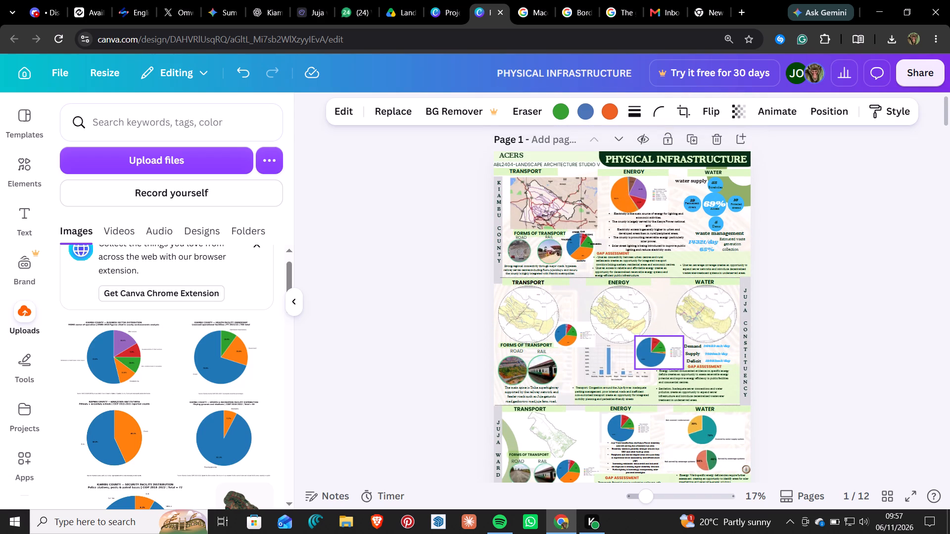
# Look through the boards again from page 1 to the Juja Ward Social Infrastructure board on page 4.
pyautogui.scroll(-6, 663, 339)
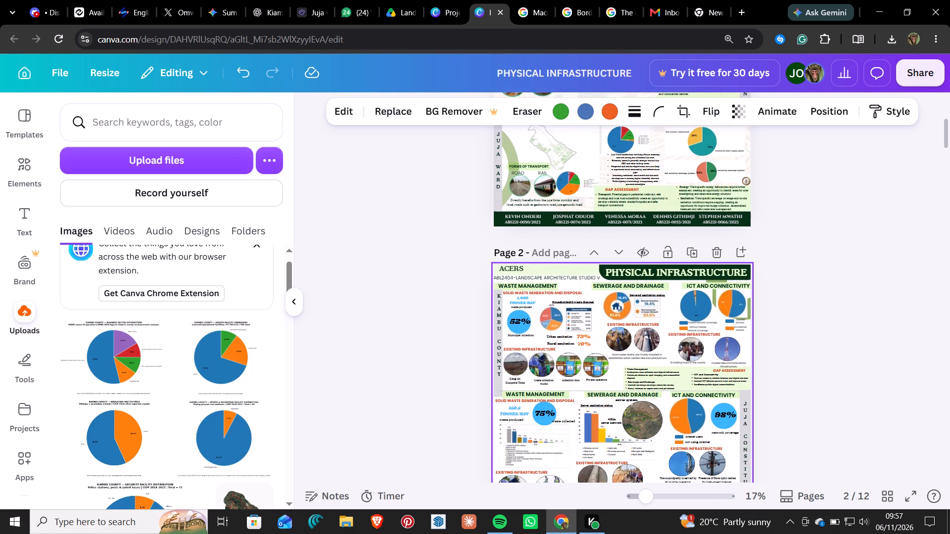
pyautogui.scroll(-7, 663, 339)
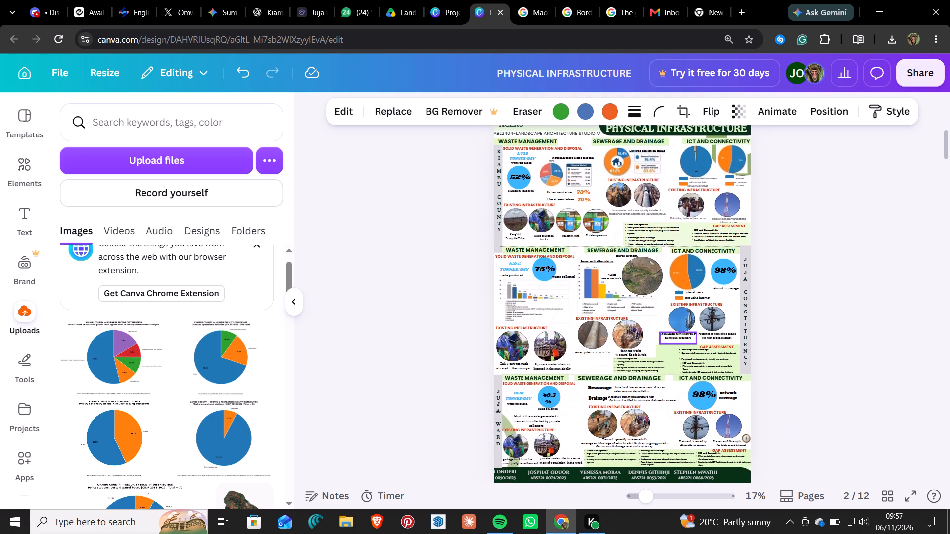
pyautogui.scroll(-7, 663, 339)
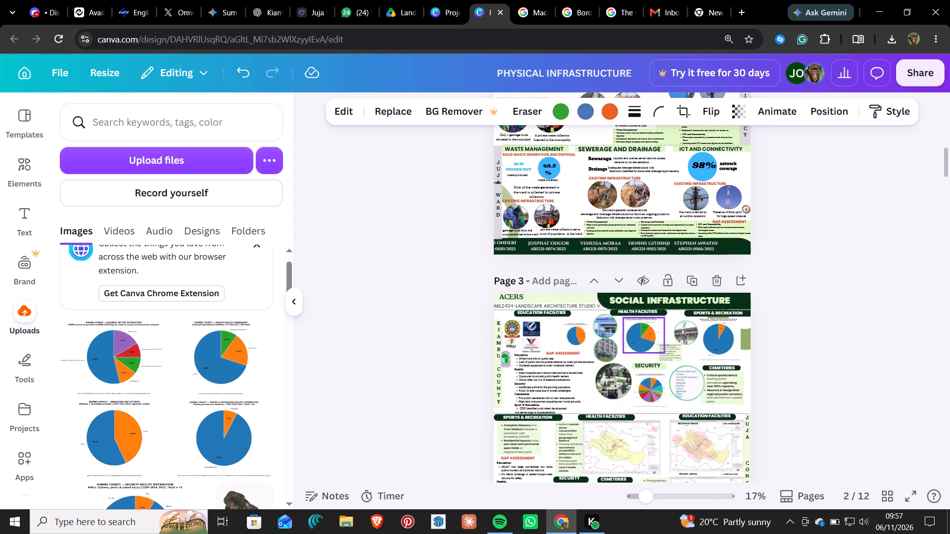
pyautogui.scroll(-8, 663, 339)
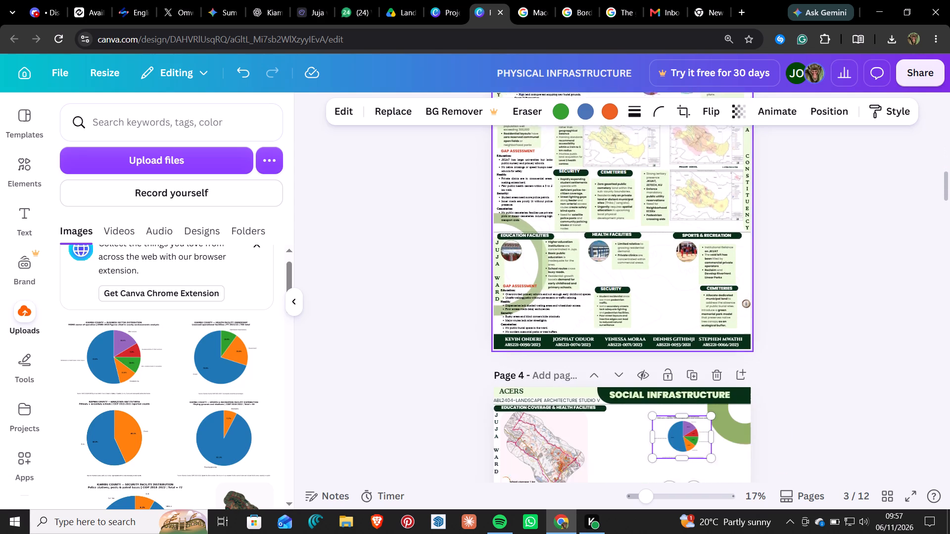
pyautogui.scroll(-9, 663, 339)
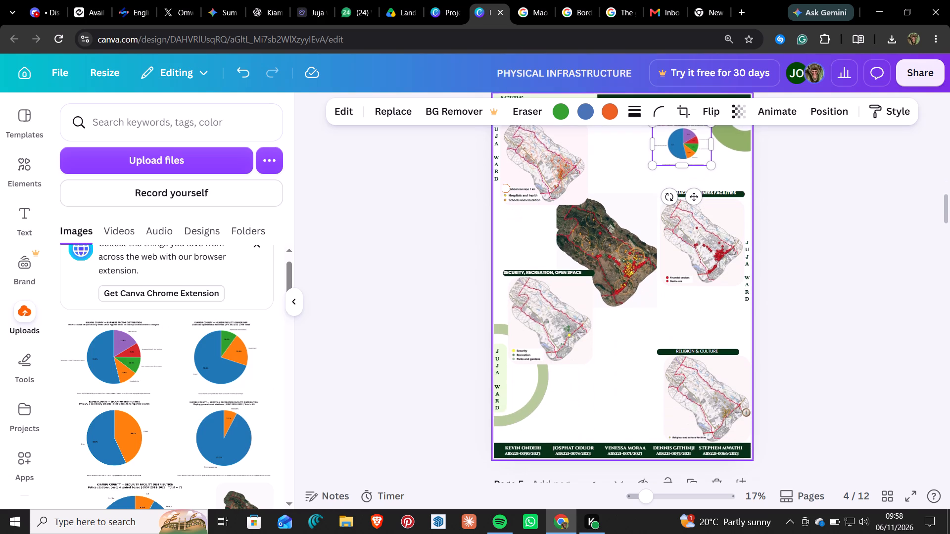
# Look over the Natural Environment & Ecology board on page 5 and the Kiambu County Physiographic Characteristics board on page 6.
pyautogui.scroll(-12, 663, 339)
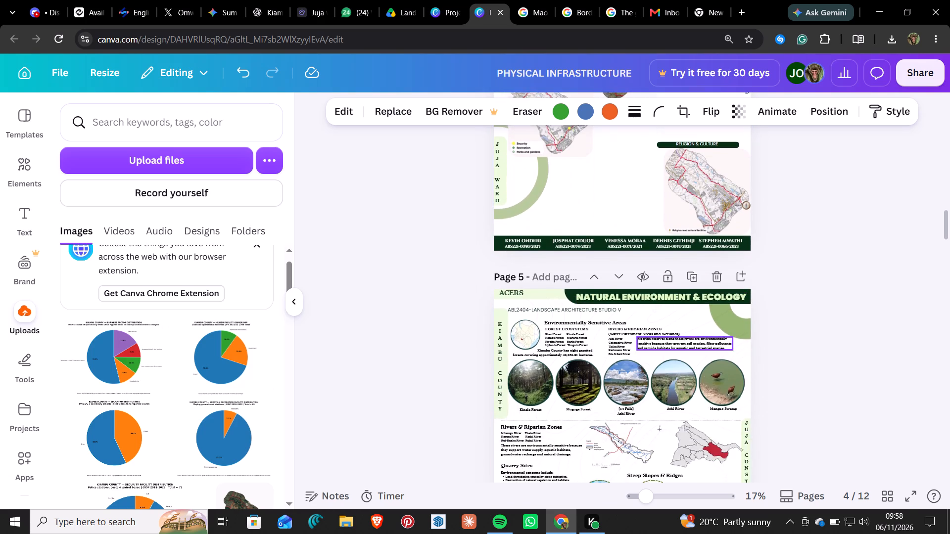
pyautogui.scroll(-3, 663, 339)
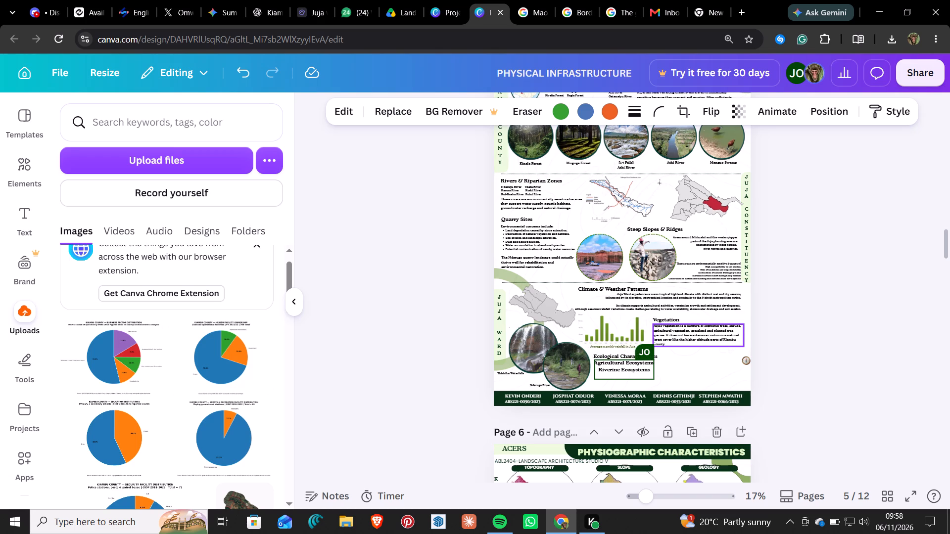
pyautogui.scroll(-4, 804, 316)
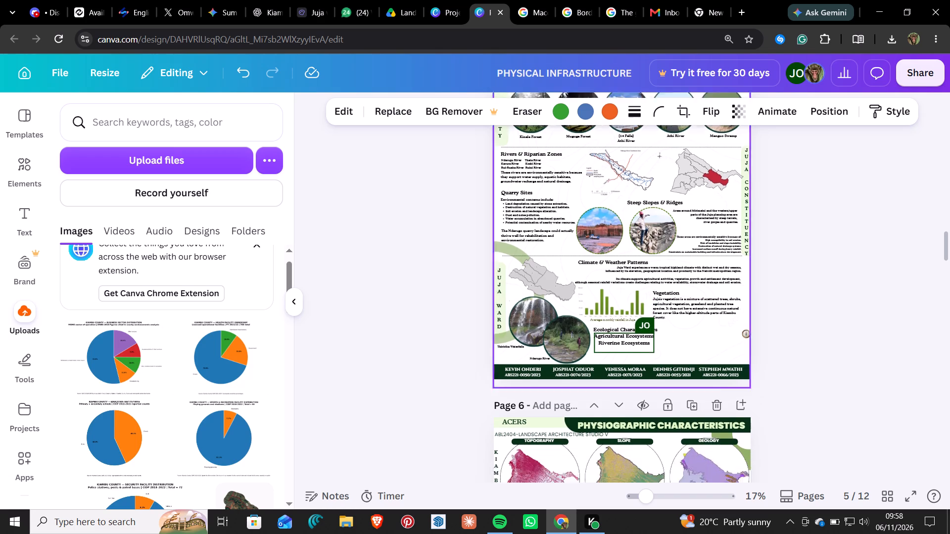
pyautogui.scroll(-5, 630, 373)
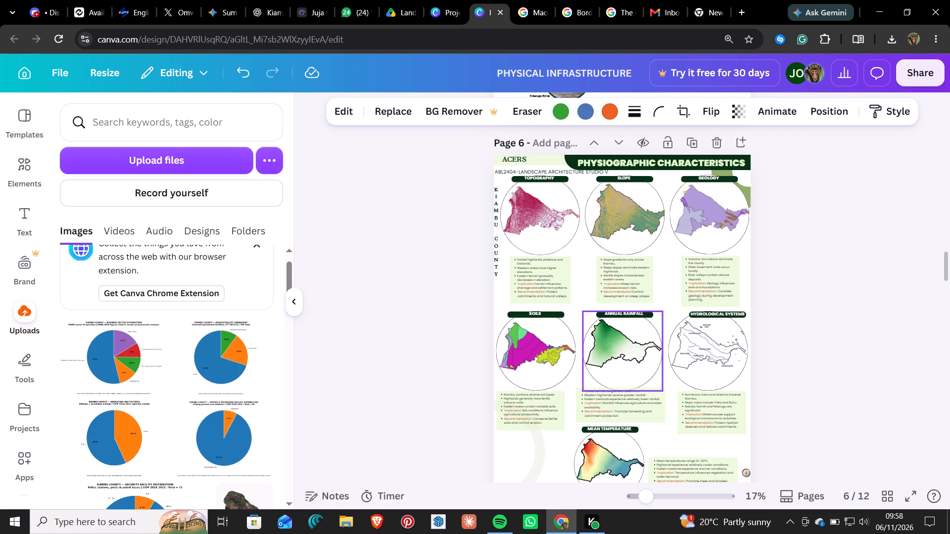
pyautogui.scroll(-4, 625, 367)
pyautogui.scroll(4, 625, 353)
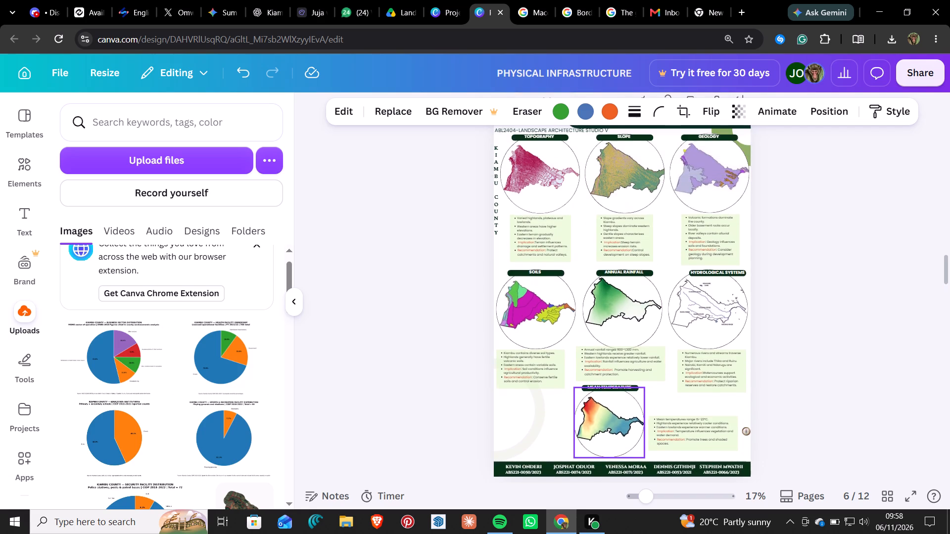
pyautogui.scroll(3, 627, 350)
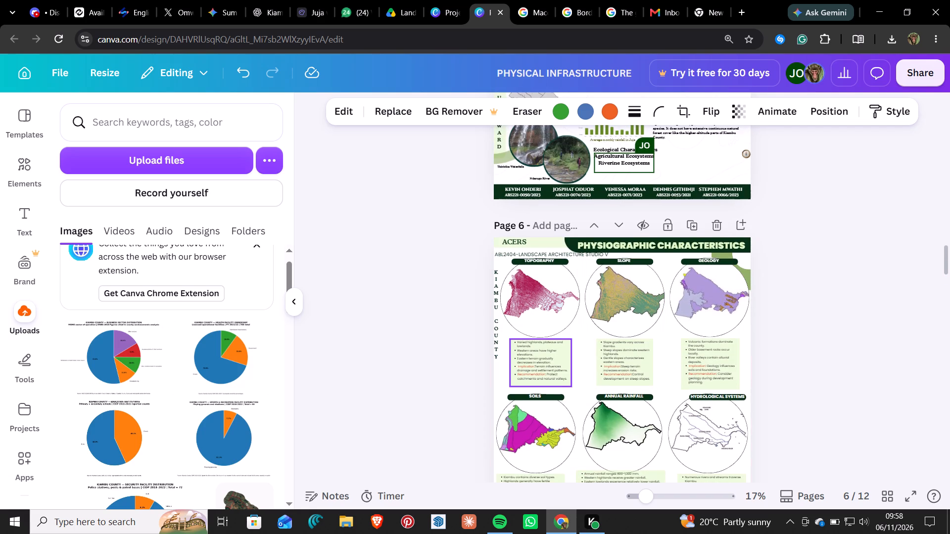
# Compare the Kiambu County Physiographic Characteristics board on page 6 with the Juja Subcounty board on page 7.
pyautogui.scroll(-3, 586, 304)
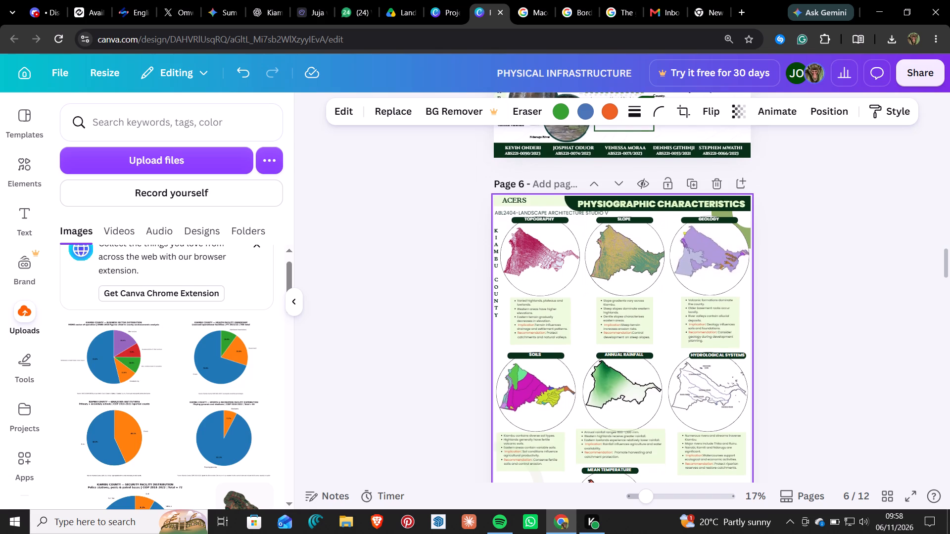
pyautogui.scroll(-5, 586, 307)
pyautogui.scroll(1, 586, 307)
pyautogui.scroll(-1, 586, 307)
pyautogui.scroll(1, 586, 307)
pyautogui.scroll(-3, 586, 307)
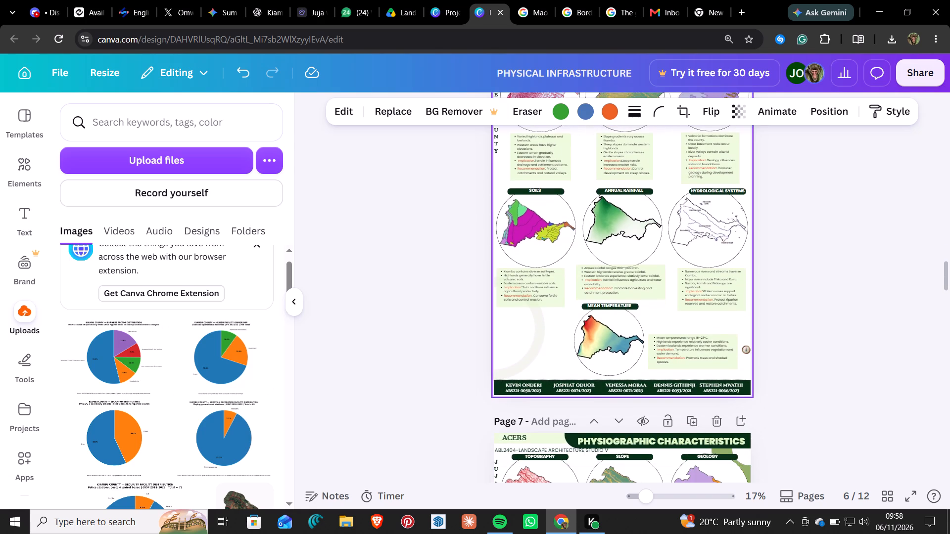
pyautogui.scroll(-8, 586, 307)
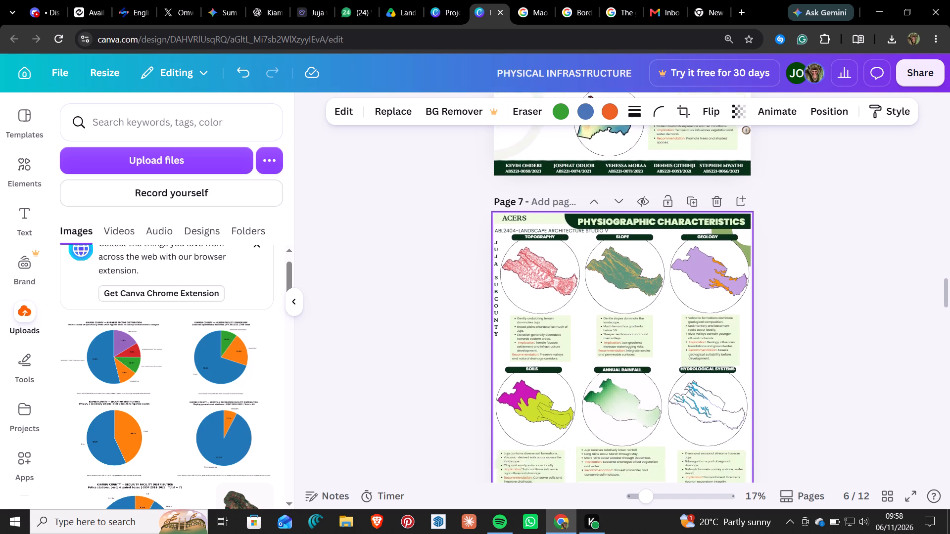
pyautogui.scroll(-2, 583, 310)
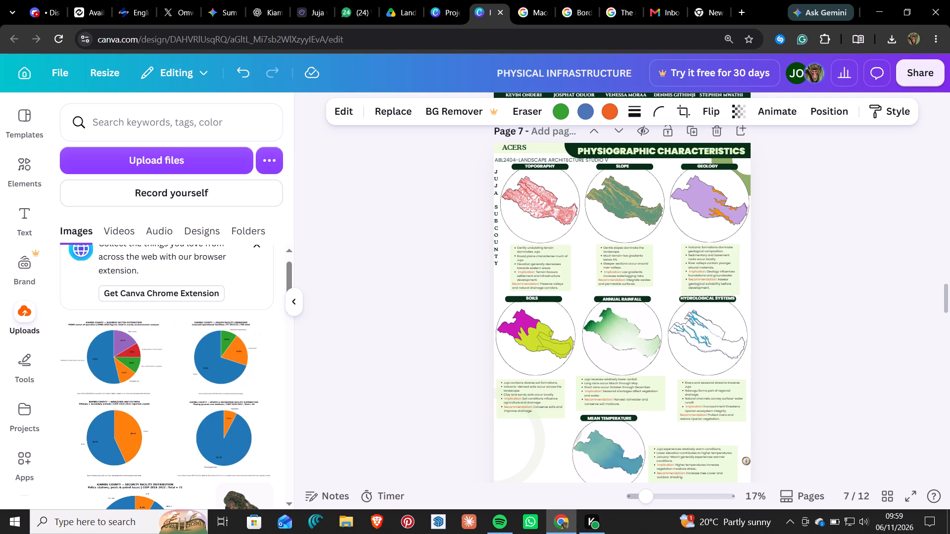
# Review the boards back from page 7 through Natural Environment & Ecology to the Social Infrastructure boards on pages 3 and 4.
pyautogui.scroll(20, 462, 244)
pyautogui.scroll(2, 462, 244)
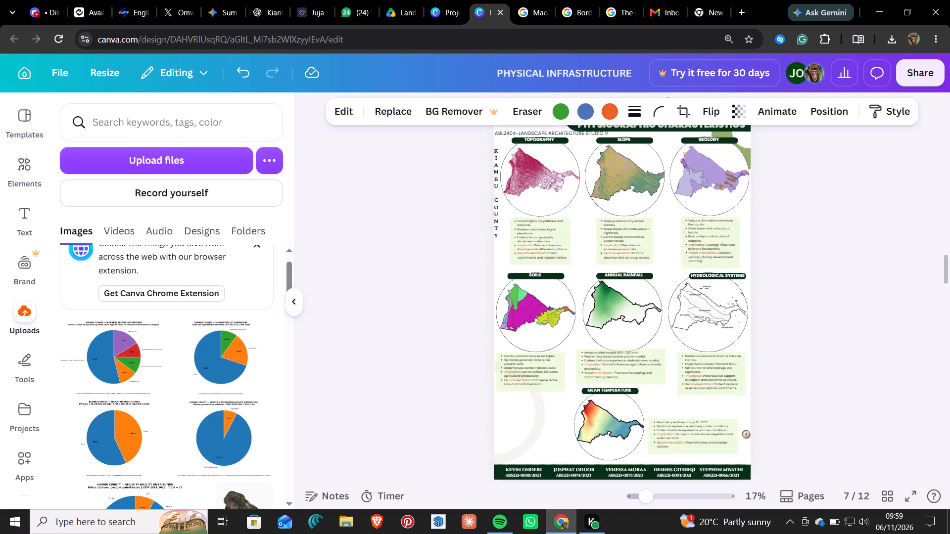
pyautogui.scroll(9, 506, 244)
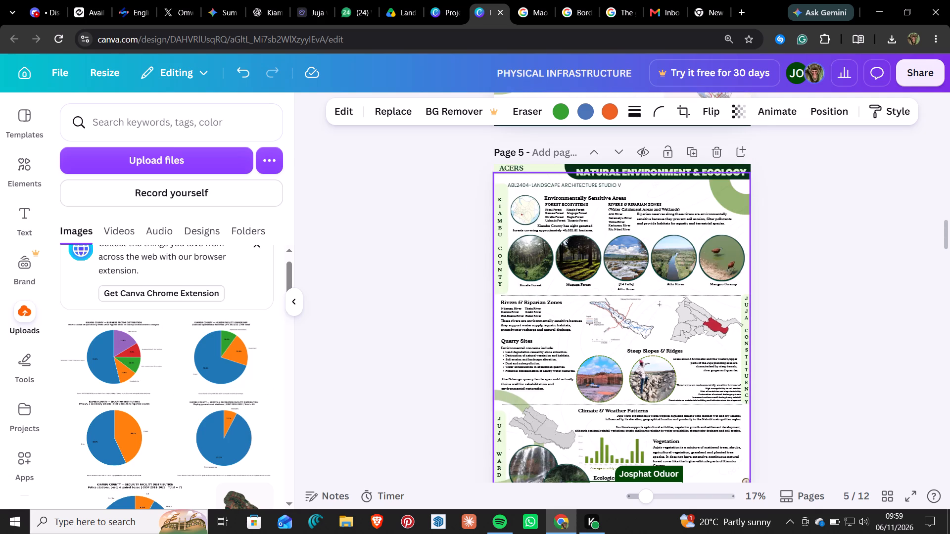
pyautogui.scroll(1, 816, 294)
pyautogui.scroll(-6, 816, 294)
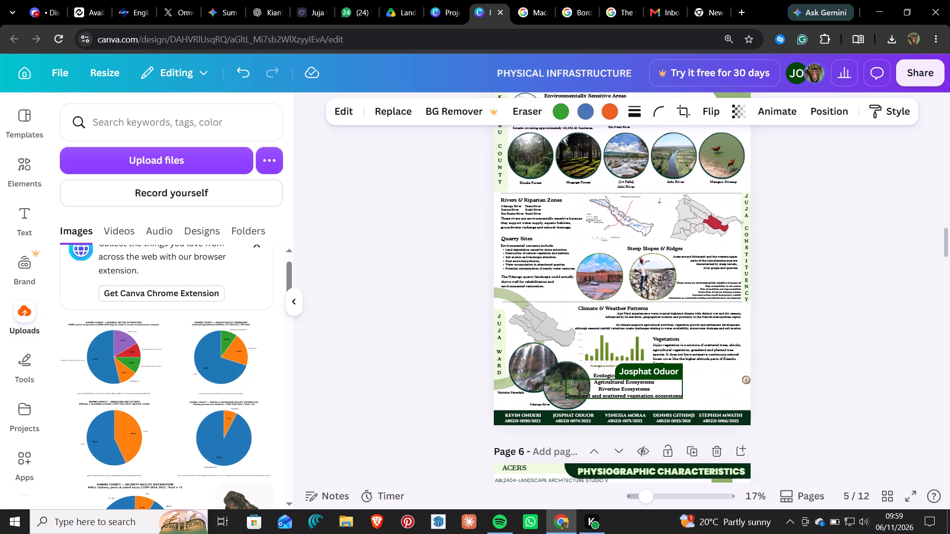
pyautogui.scroll(16, 804, 290)
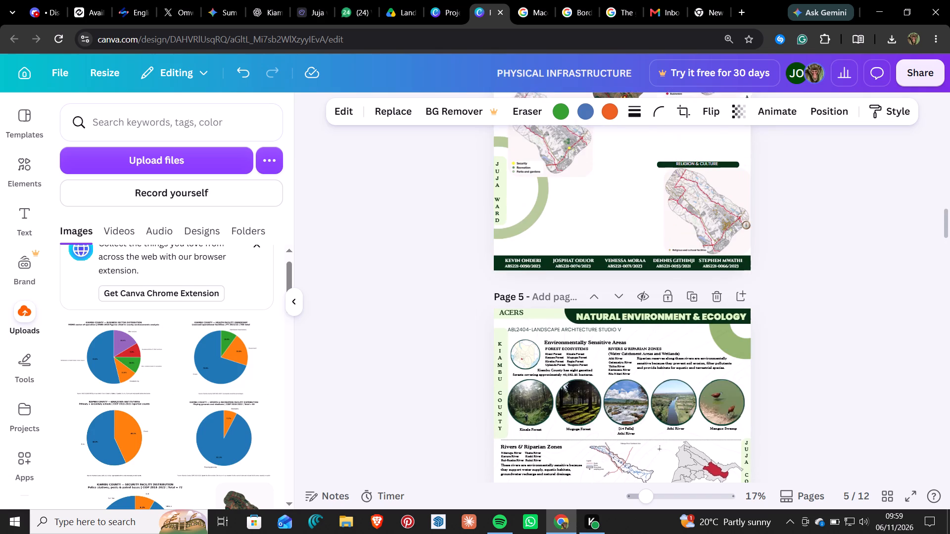
pyautogui.scroll(20, 783, 263)
pyautogui.scroll(5, 783, 263)
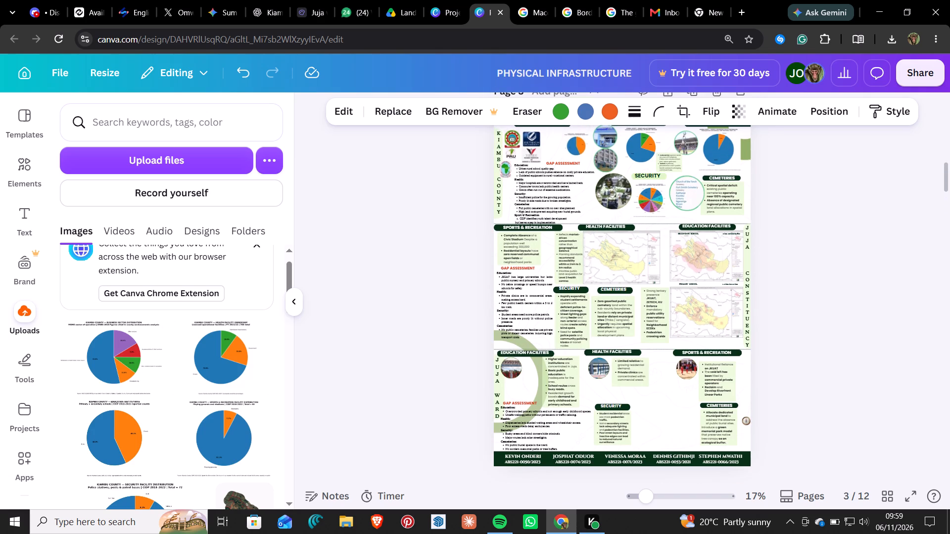
pyautogui.scroll(4, 777, 255)
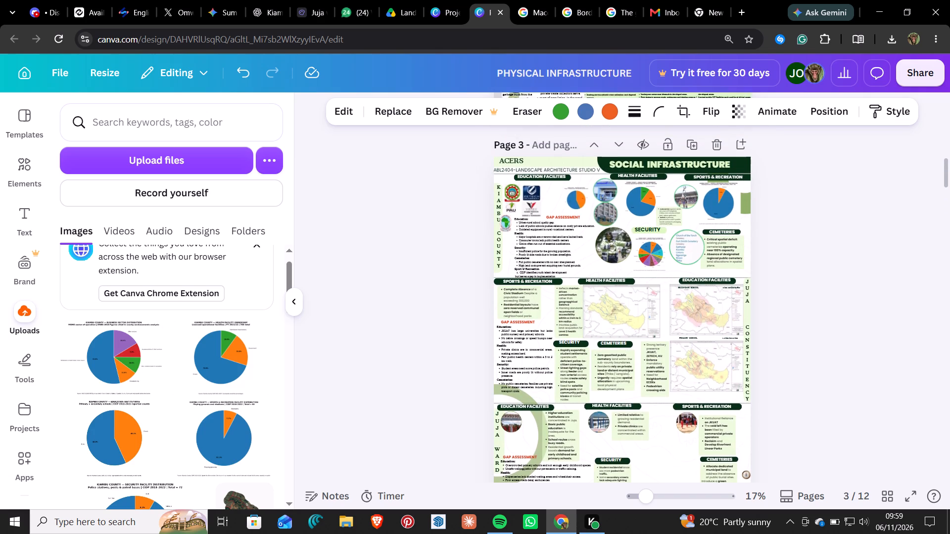
pyautogui.scroll(4, 776, 255)
pyautogui.scroll(-11, 776, 255)
pyautogui.scroll(-7, 783, 473)
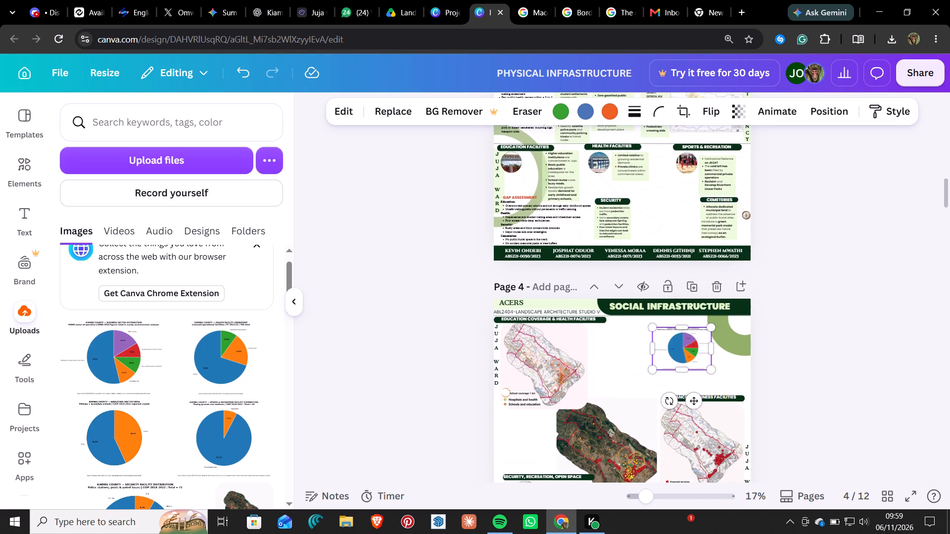
pyautogui.keyDown('ctrl'); pyautogui.scroll(-1, 728, 465); pyautogui.keyUp('ctrl')
pyautogui.keyDown('ctrl'); pyautogui.scroll(3, 728, 466); pyautogui.keyUp('ctrl')
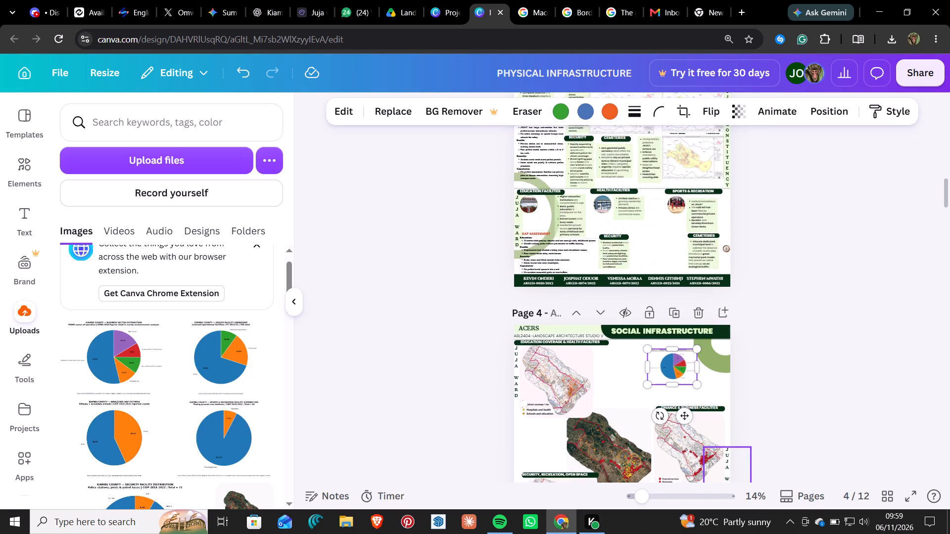
pyautogui.scroll(-3, 719, 333)
pyautogui.scroll(5, 727, 250)
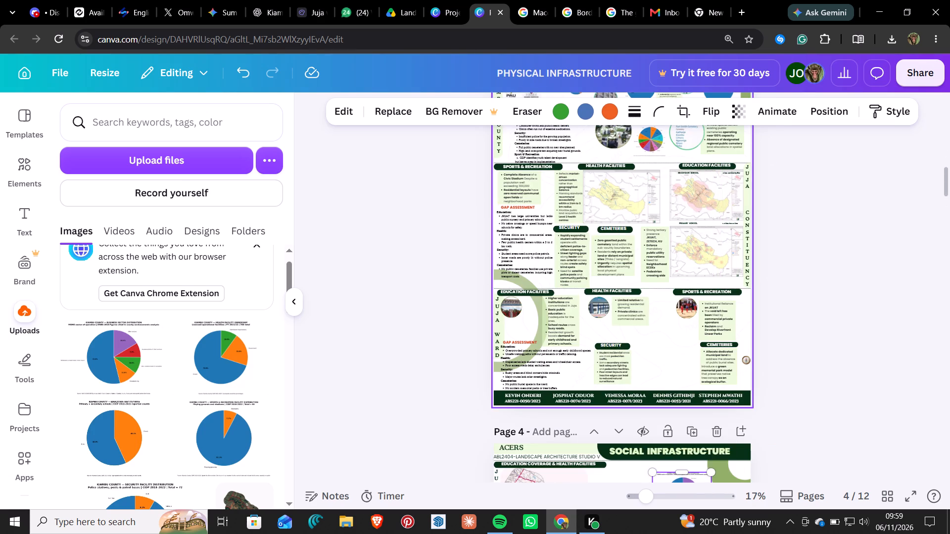
# Examine page 3's Juja Ward section up close against the Juja Ward facility maps and headings on page 4.
pyautogui.keyDown('ctrl'); pyautogui.scroll(6, 733, 367); pyautogui.keyUp('ctrl')
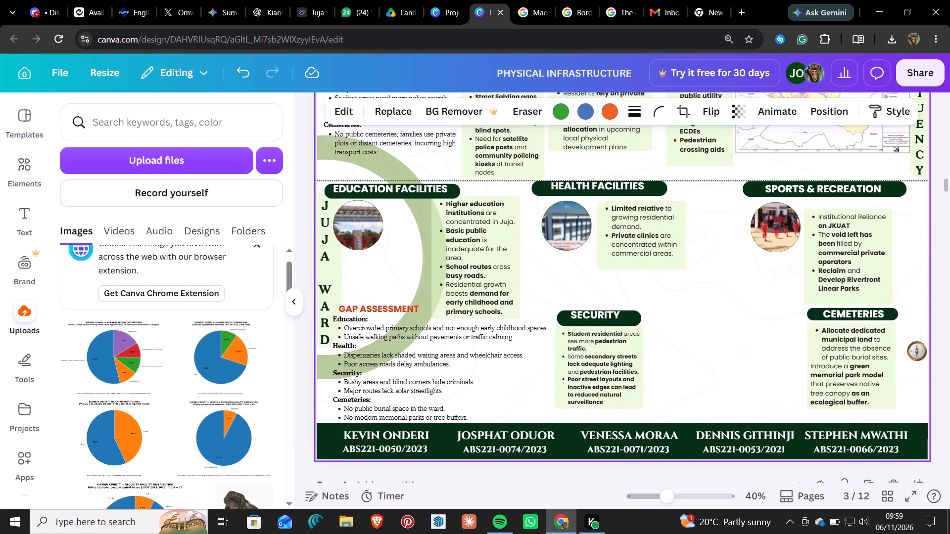
pyautogui.scroll(-5, 733, 367)
pyautogui.keyDown('ctrl'); pyautogui.scroll(-4, 732, 365); pyautogui.keyUp('ctrl')
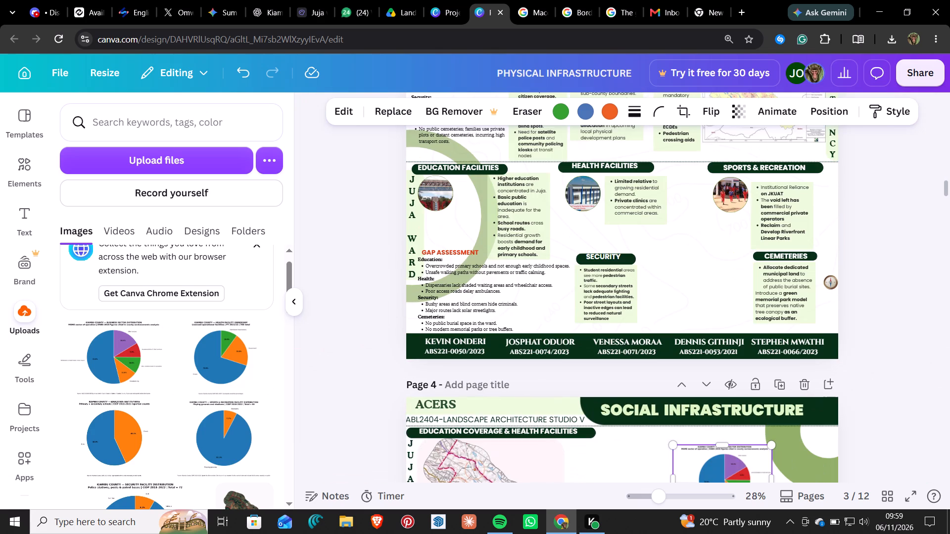
pyautogui.scroll(-7, 711, 329)
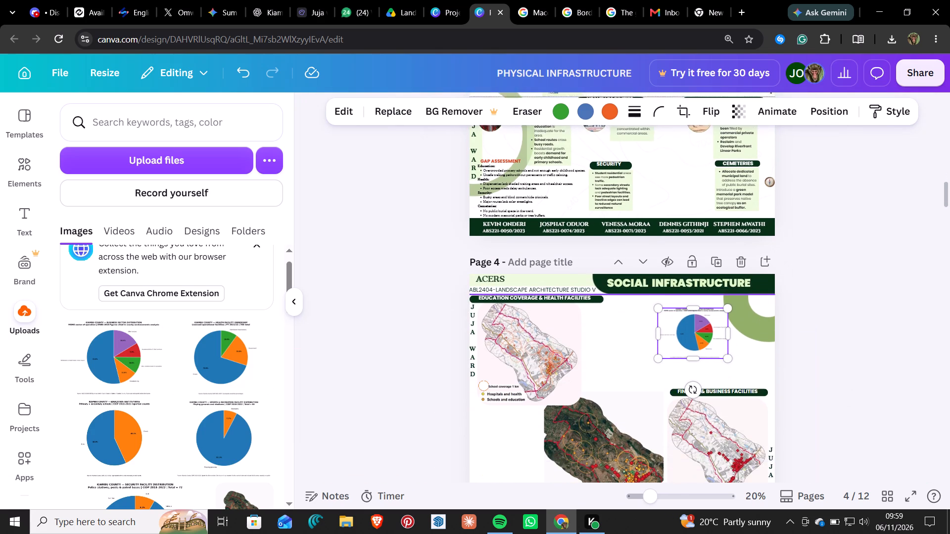
pyautogui.scroll(-5, 716, 337)
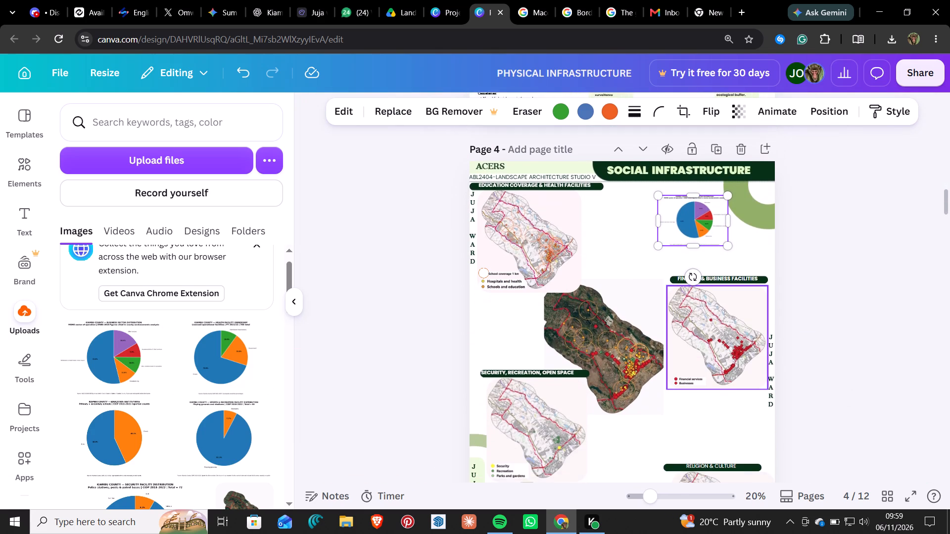
pyautogui.scroll(2, 840, 325)
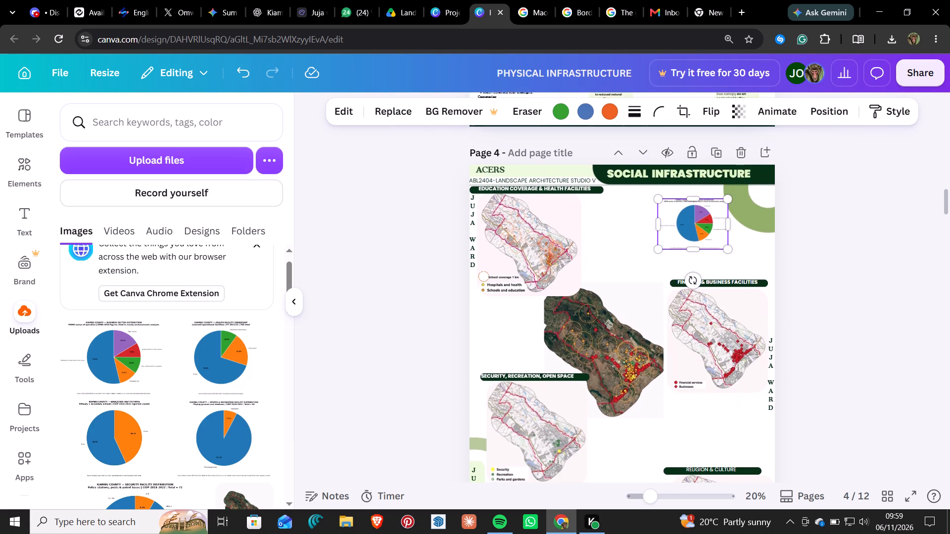
pyautogui.scroll(-3, 839, 325)
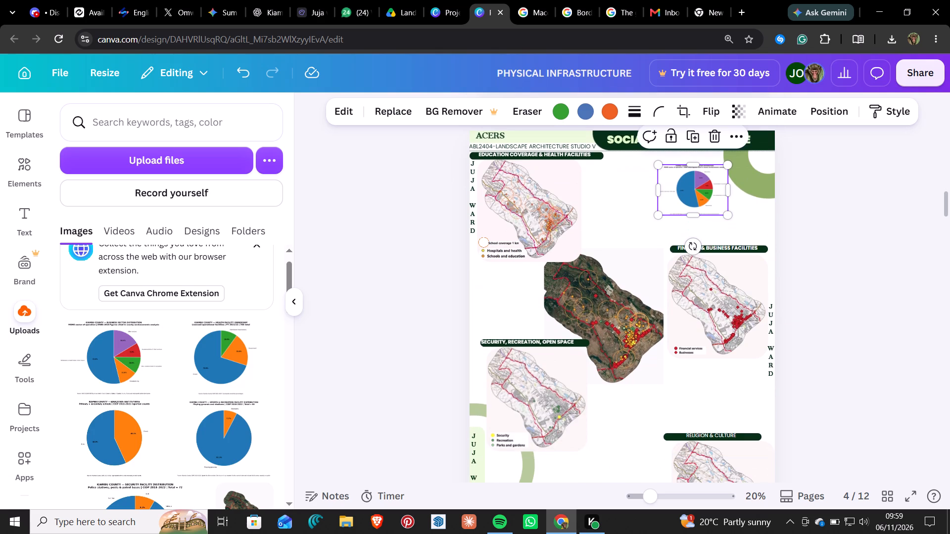
pyautogui.scroll(-3, 838, 326)
pyautogui.scroll(1, 838, 326)
pyautogui.scroll(2, 792, 278)
# Replace the Cemeteries heading in page 3's Juja Ward section with a pasted copy of page 4's Finance & Business Facilities heading.
pyautogui.click(844, 272)
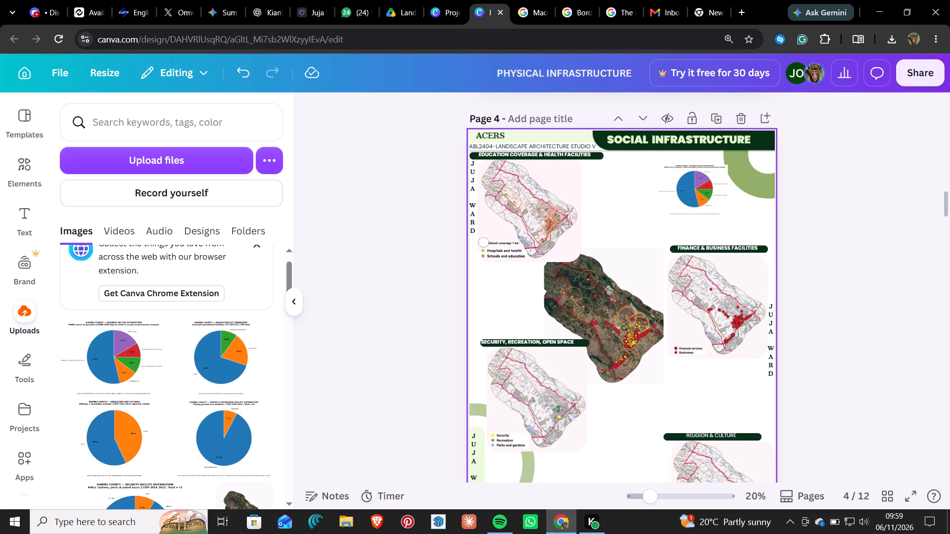
pyautogui.click(705, 249)
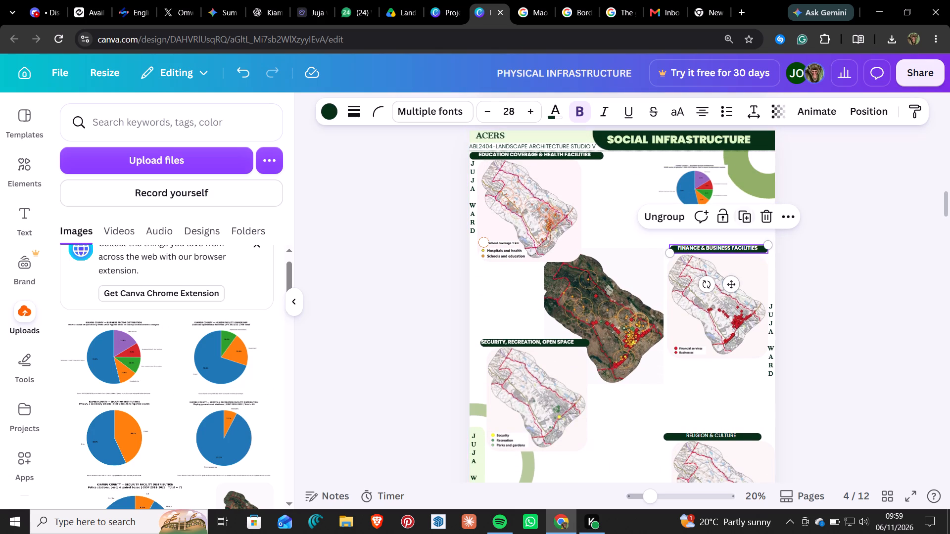
pyautogui.rightClick(725, 249)
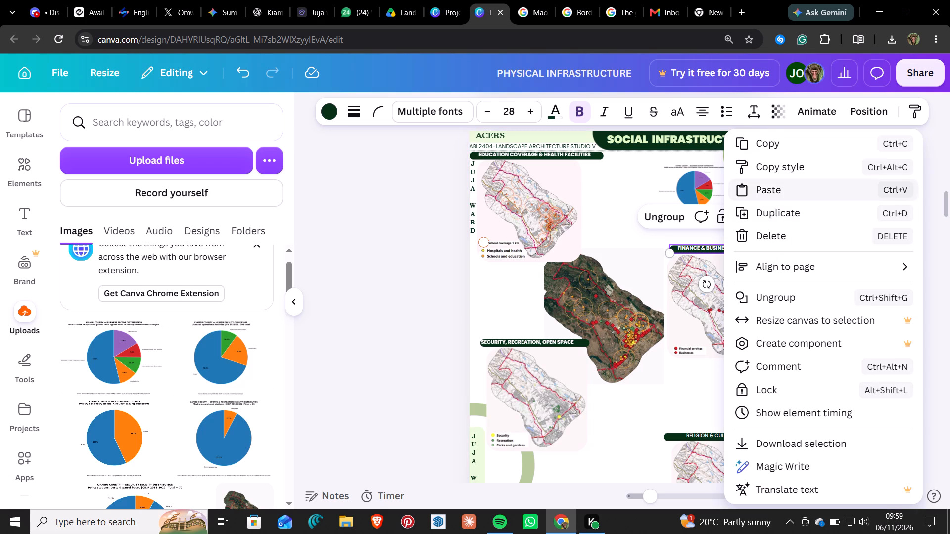
pyautogui.click(790, 144)
pyautogui.scroll(13, 692, 188)
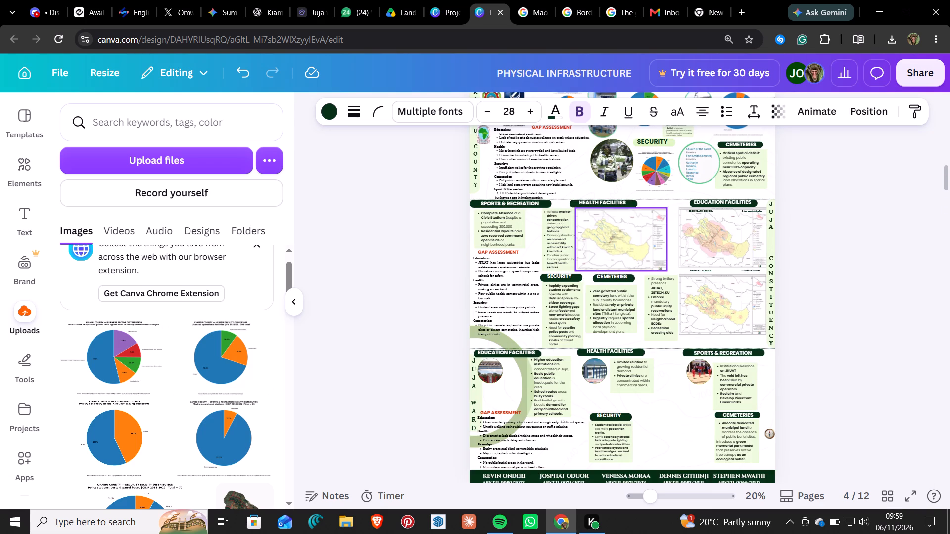
pyautogui.click(734, 432)
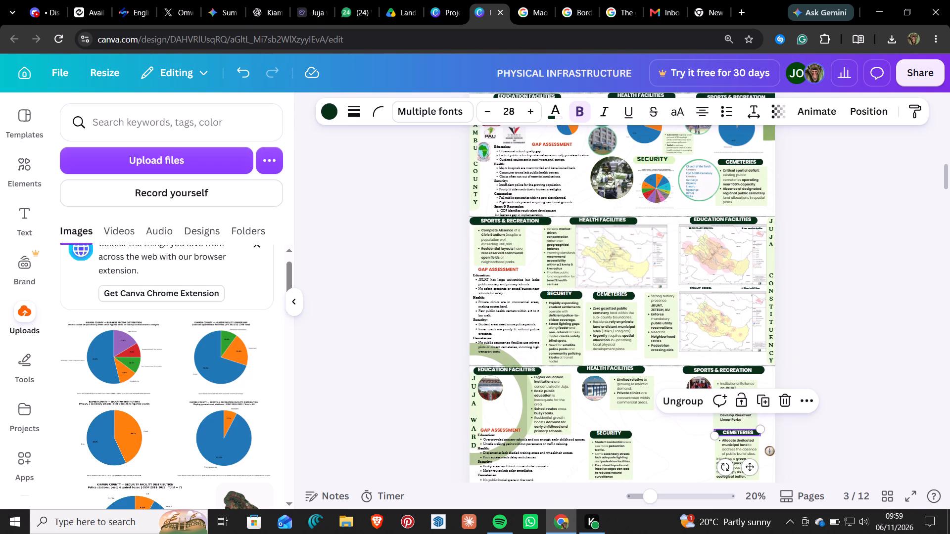
pyautogui.press('Delete')
pyautogui.hotkey('ctrl', 'v')
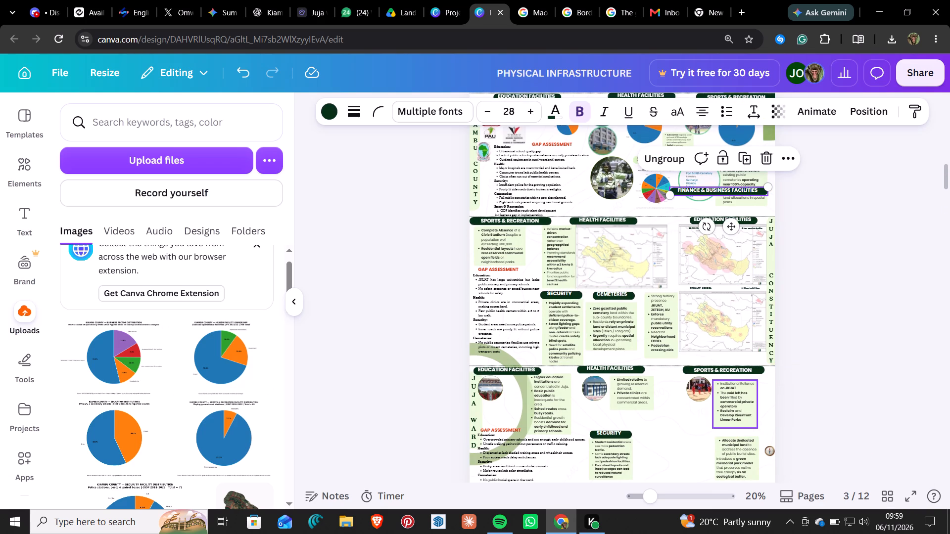
# Move the pasted Finance & Business Facilities heading below the Sports & Recreation text in page 3's Juja Ward section, above the cemetery text.
pyautogui.moveTo(732, 223); pyautogui.dragTo(730, 297)
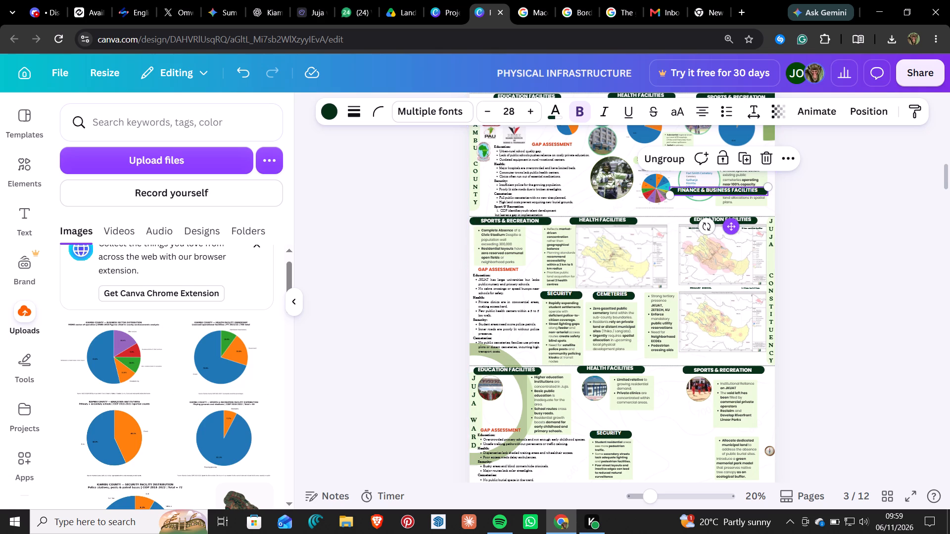
pyautogui.moveTo(730, 297); pyautogui.dragTo(726, 459)
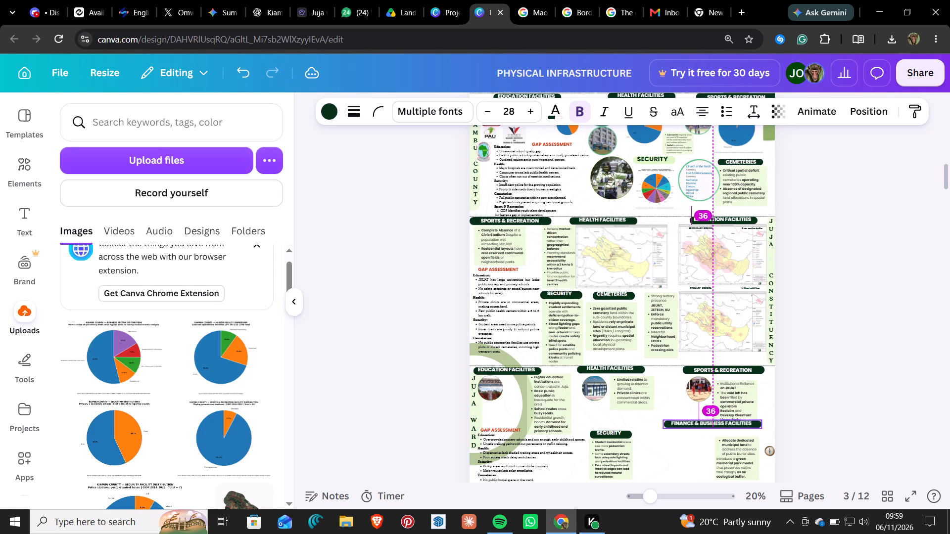
pyautogui.moveTo(726, 459); pyautogui.dragTo(731, 460)
pyautogui.scroll(2, 726, 359)
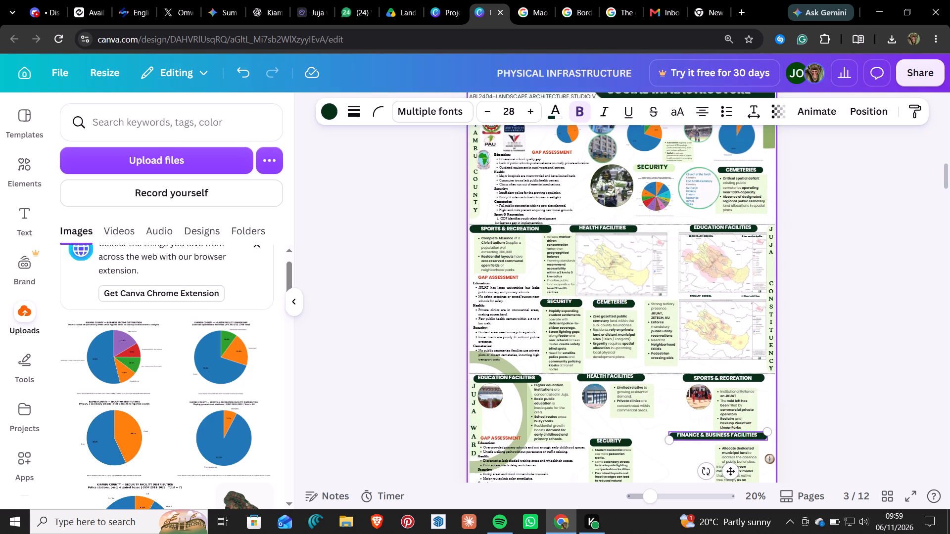
pyautogui.scroll(-5, 729, 373)
pyautogui.scroll(1, 735, 352)
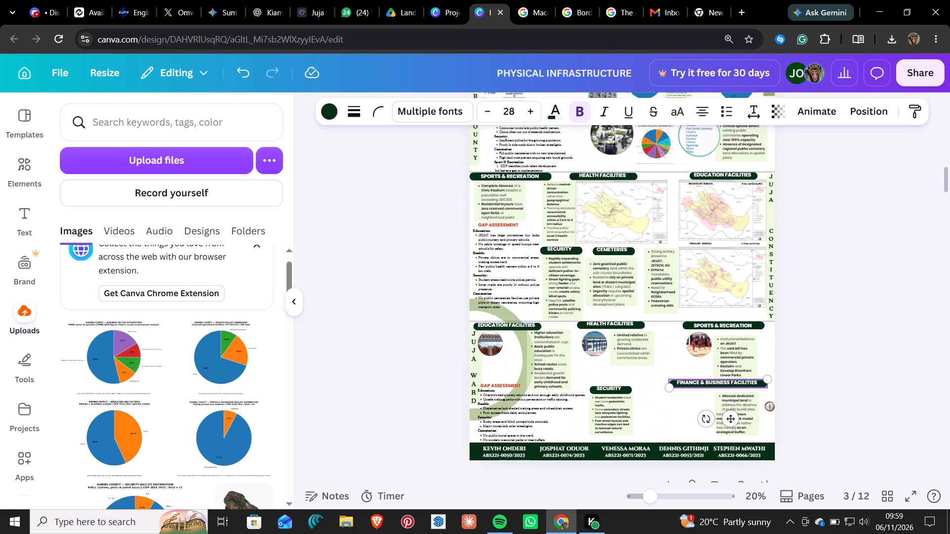
# Delete the cemetery text box below the Finance & Business Facilities heading in page 3's Juja Ward section.
pyautogui.click(735, 405)
pyautogui.click(750, 399)
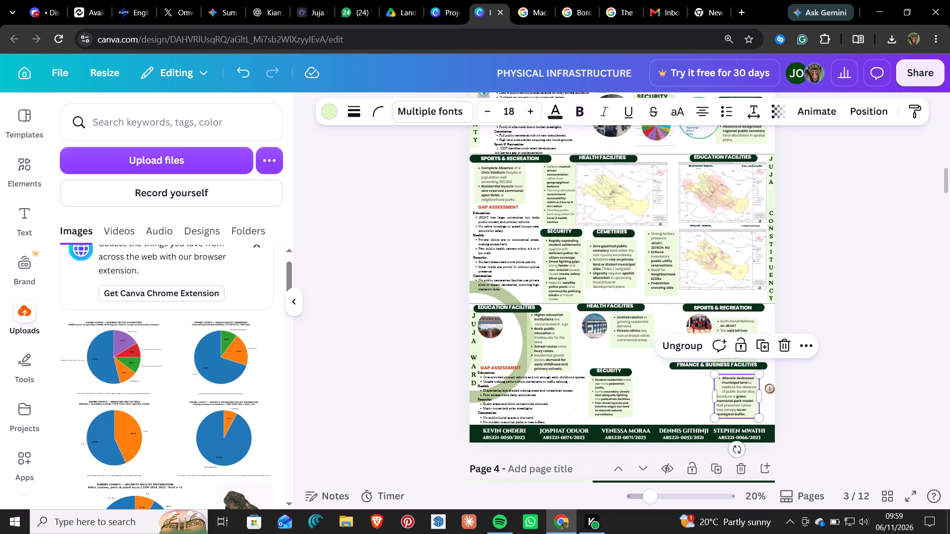
pyautogui.press('Delete')
# Delete the Cemeteries heading and its text box from page 3's Juja Constituency section.
pyautogui.scroll(1, 730, 360)
pyautogui.scroll(2, 712, 322)
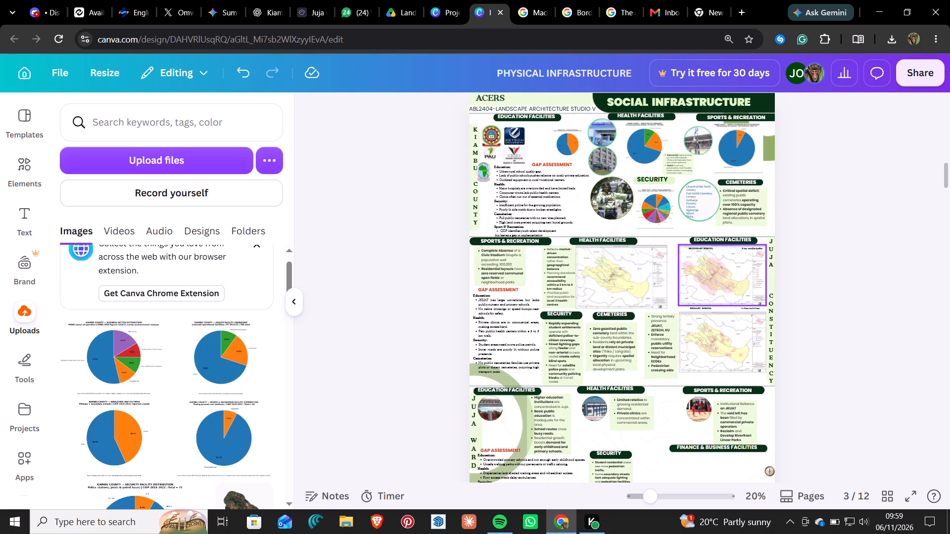
pyautogui.click(606, 346)
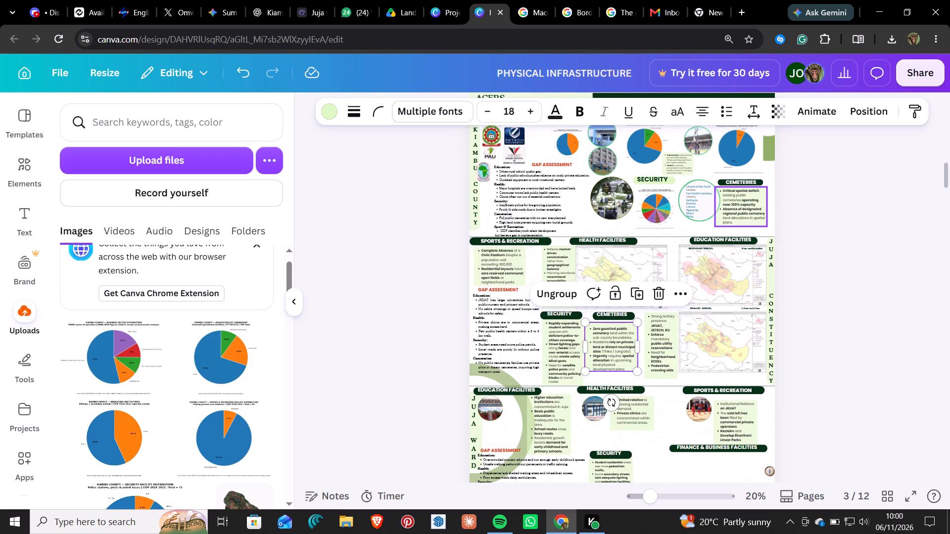
pyautogui.scroll(1, 777, 201)
pyautogui.scroll(-2, 747, 459)
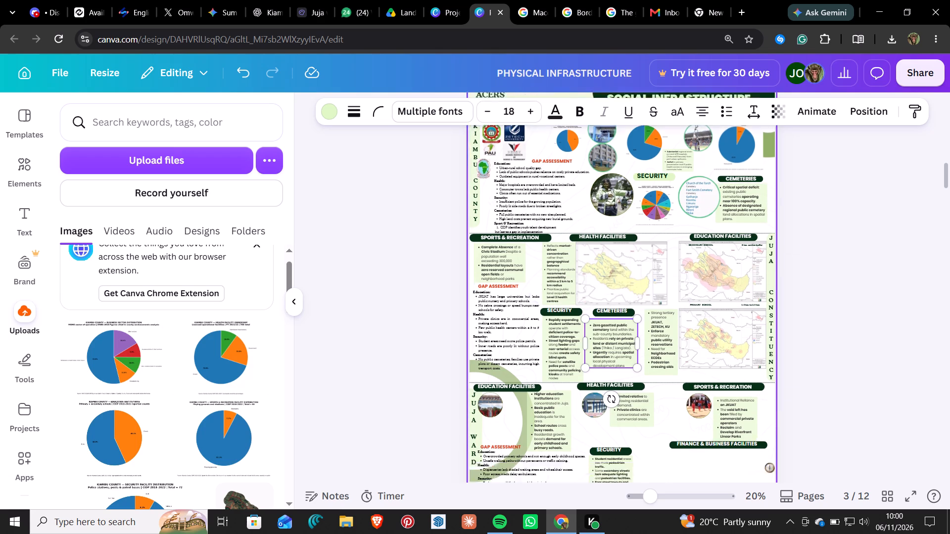
pyautogui.scroll(2, 585, 308)
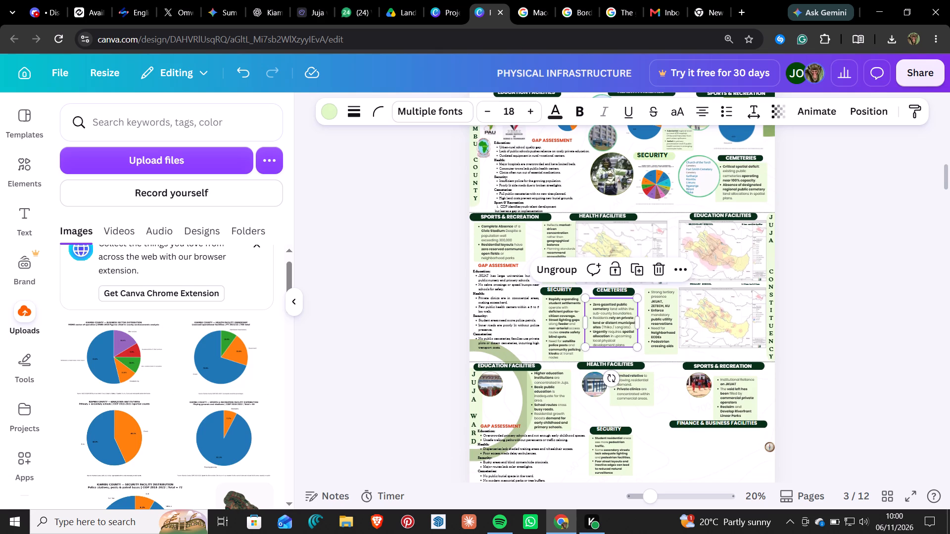
pyautogui.press('Delete')
pyautogui.click(605, 291)
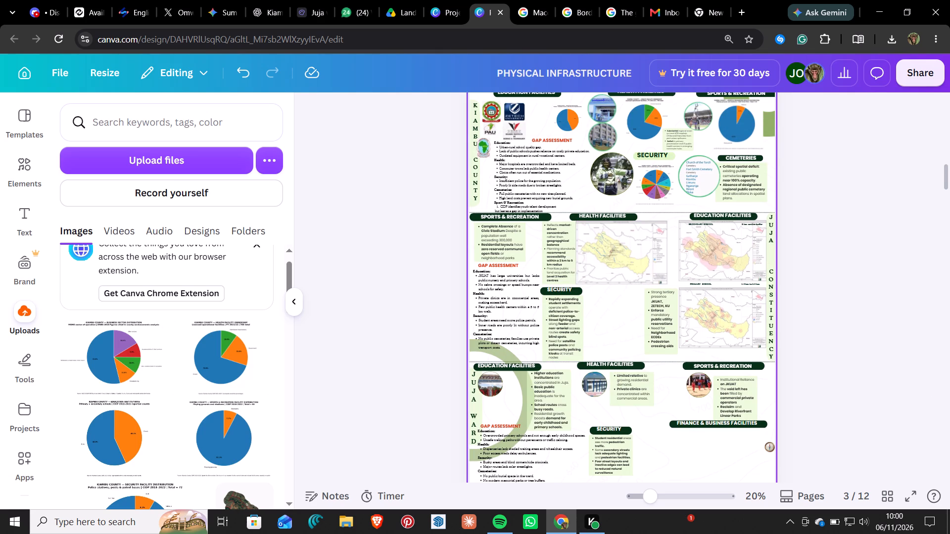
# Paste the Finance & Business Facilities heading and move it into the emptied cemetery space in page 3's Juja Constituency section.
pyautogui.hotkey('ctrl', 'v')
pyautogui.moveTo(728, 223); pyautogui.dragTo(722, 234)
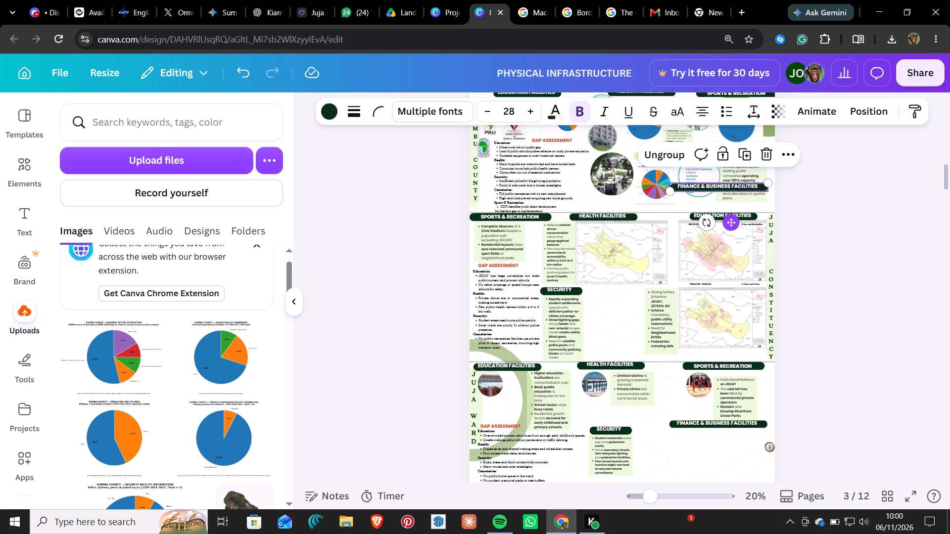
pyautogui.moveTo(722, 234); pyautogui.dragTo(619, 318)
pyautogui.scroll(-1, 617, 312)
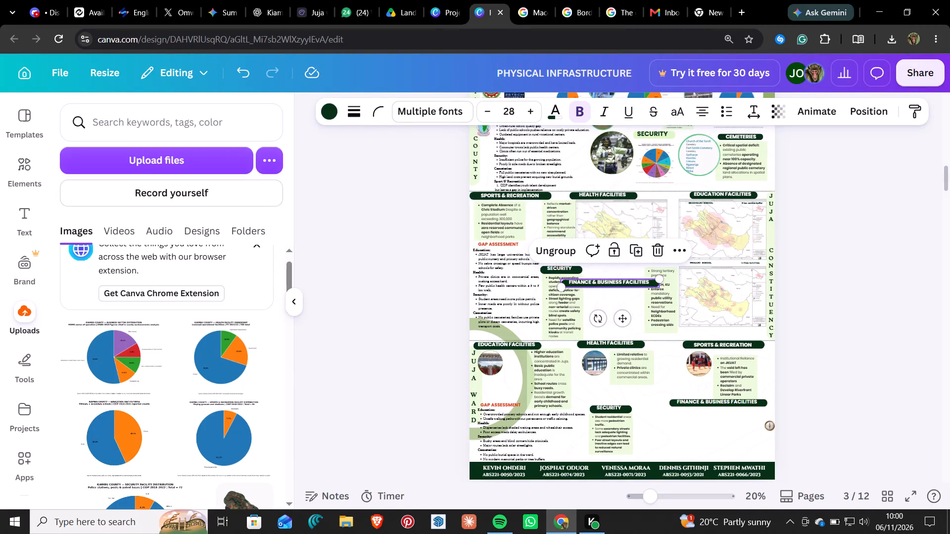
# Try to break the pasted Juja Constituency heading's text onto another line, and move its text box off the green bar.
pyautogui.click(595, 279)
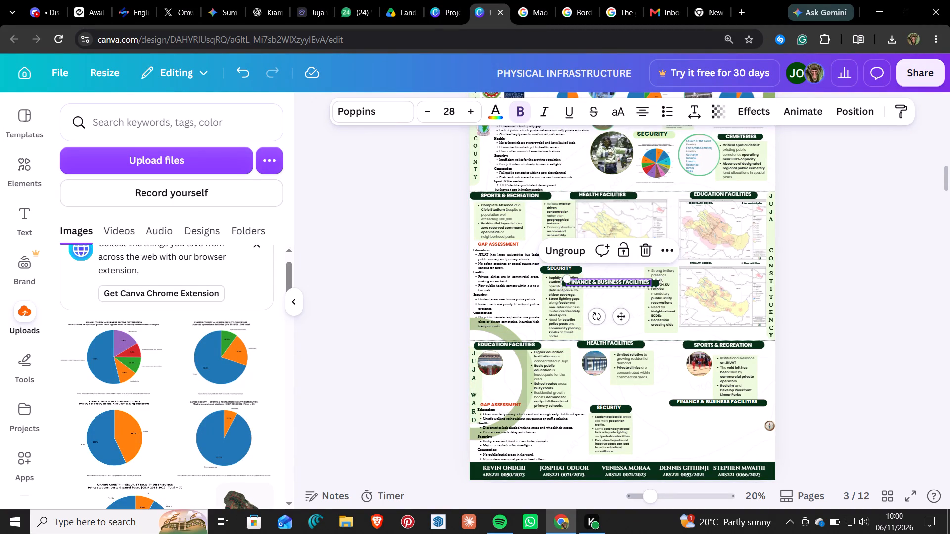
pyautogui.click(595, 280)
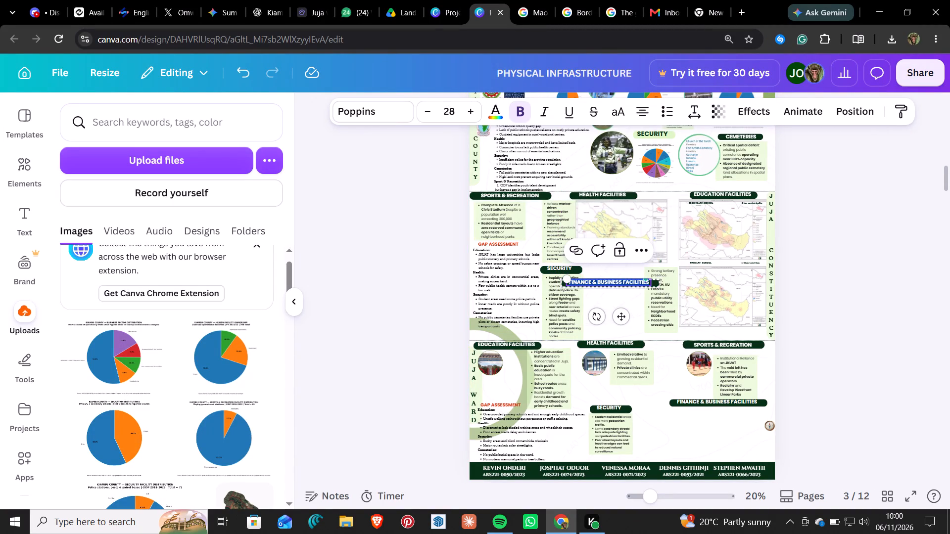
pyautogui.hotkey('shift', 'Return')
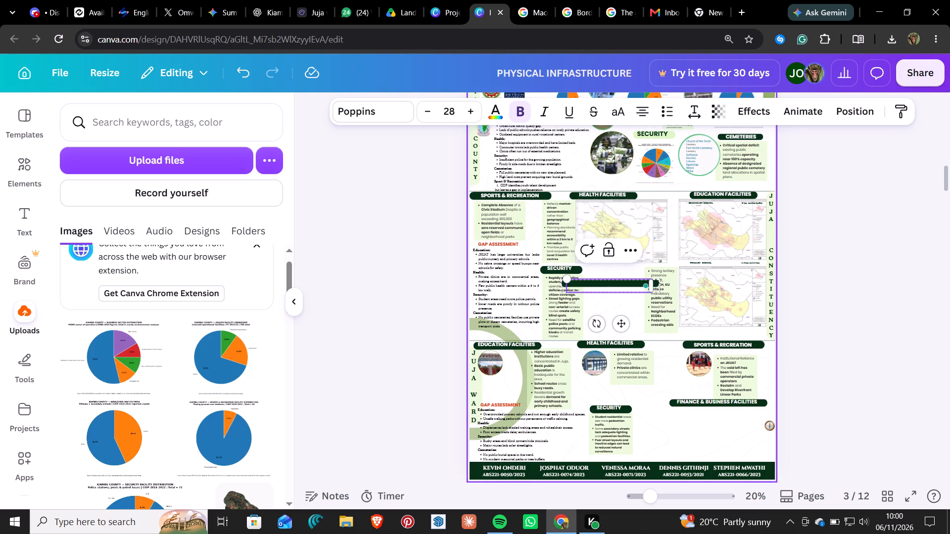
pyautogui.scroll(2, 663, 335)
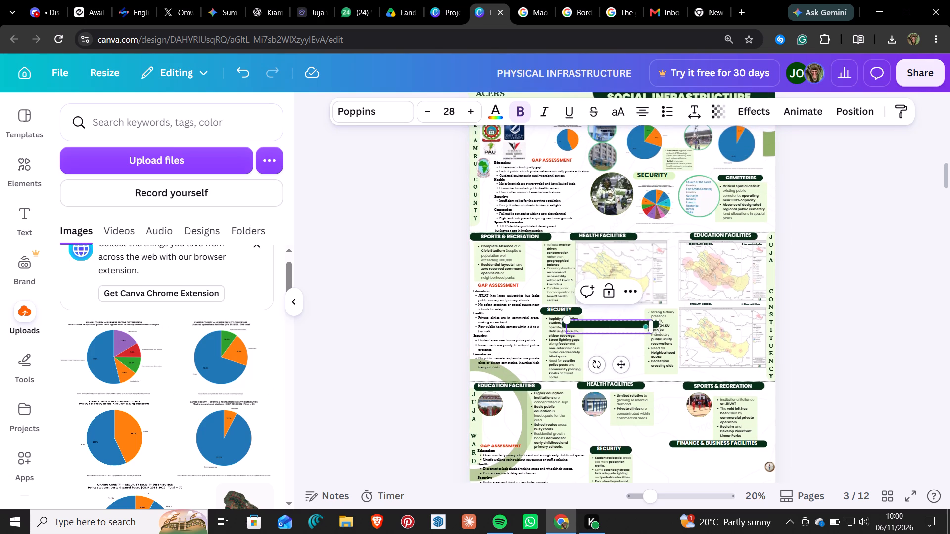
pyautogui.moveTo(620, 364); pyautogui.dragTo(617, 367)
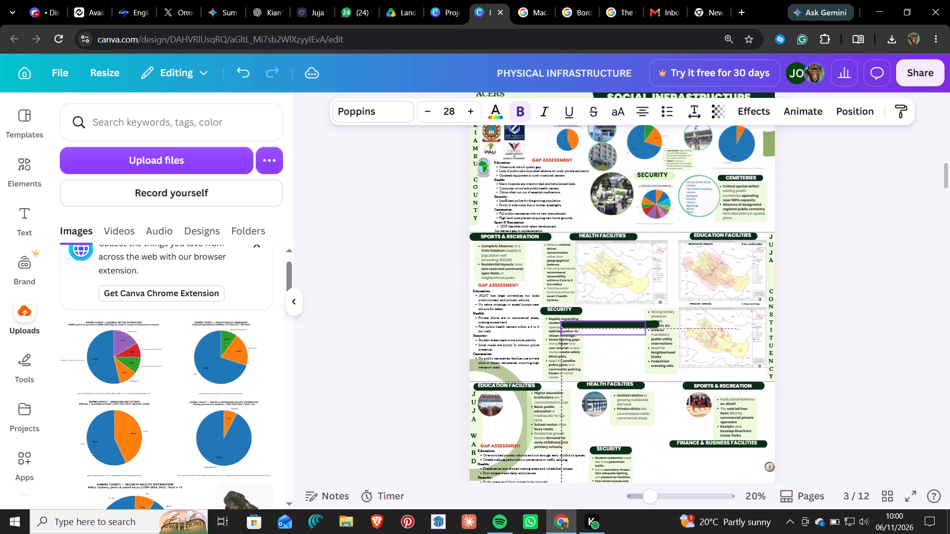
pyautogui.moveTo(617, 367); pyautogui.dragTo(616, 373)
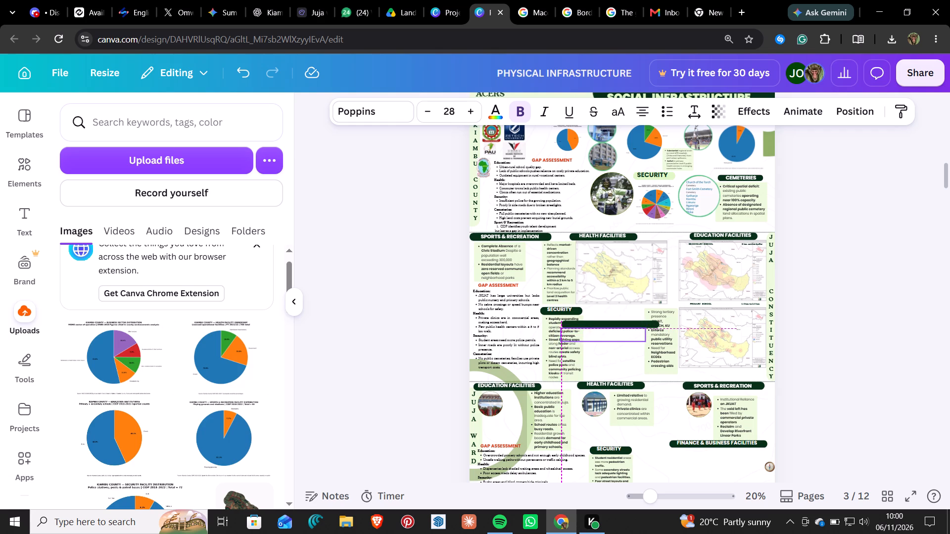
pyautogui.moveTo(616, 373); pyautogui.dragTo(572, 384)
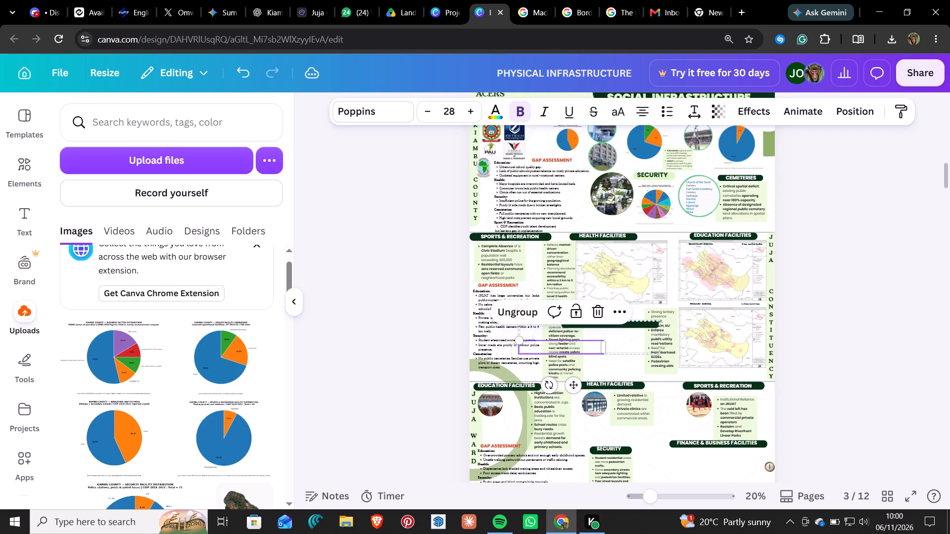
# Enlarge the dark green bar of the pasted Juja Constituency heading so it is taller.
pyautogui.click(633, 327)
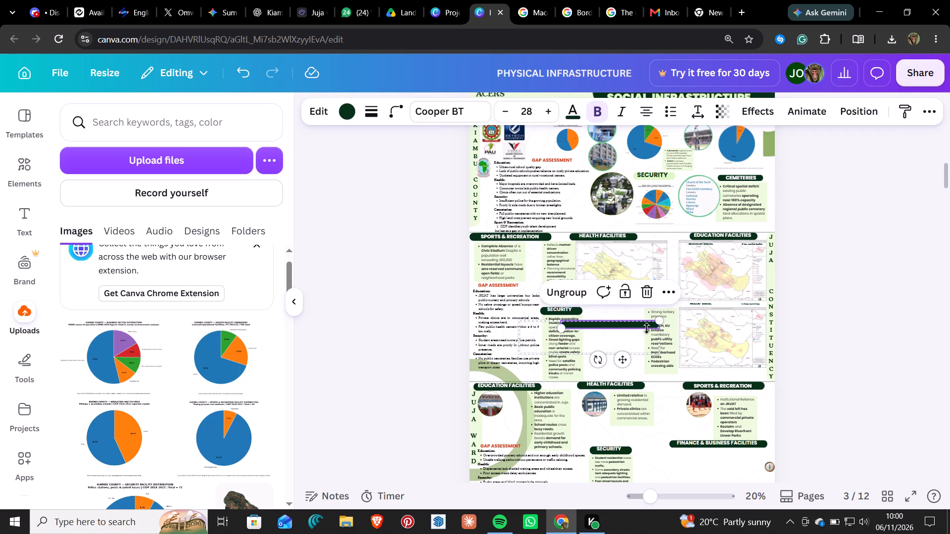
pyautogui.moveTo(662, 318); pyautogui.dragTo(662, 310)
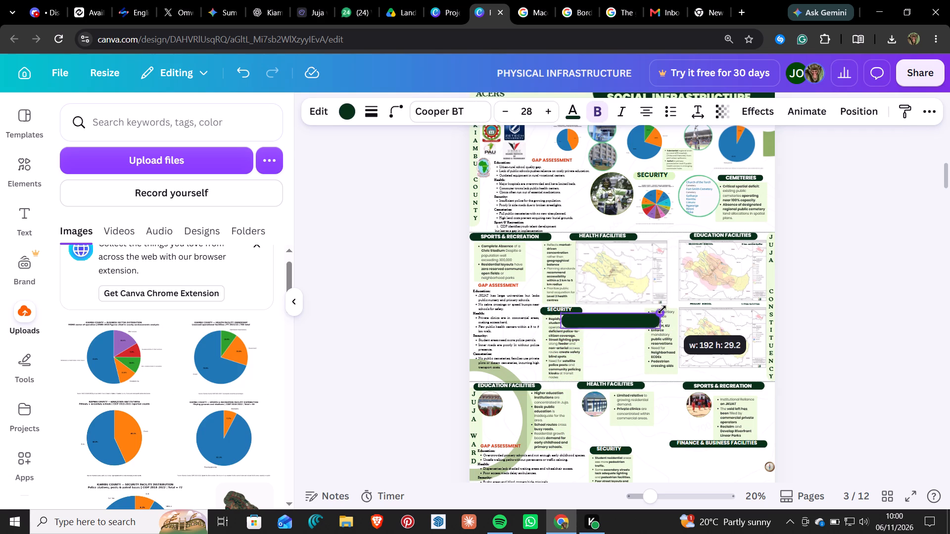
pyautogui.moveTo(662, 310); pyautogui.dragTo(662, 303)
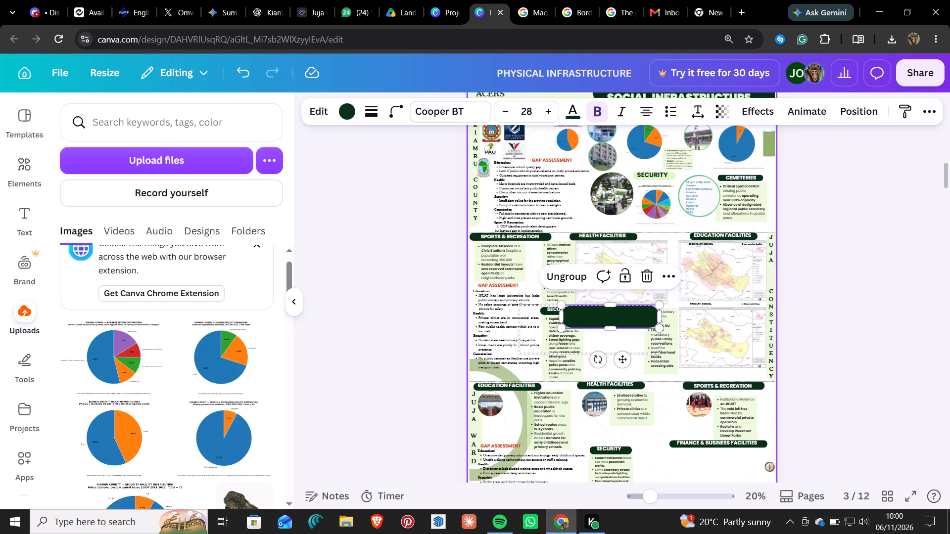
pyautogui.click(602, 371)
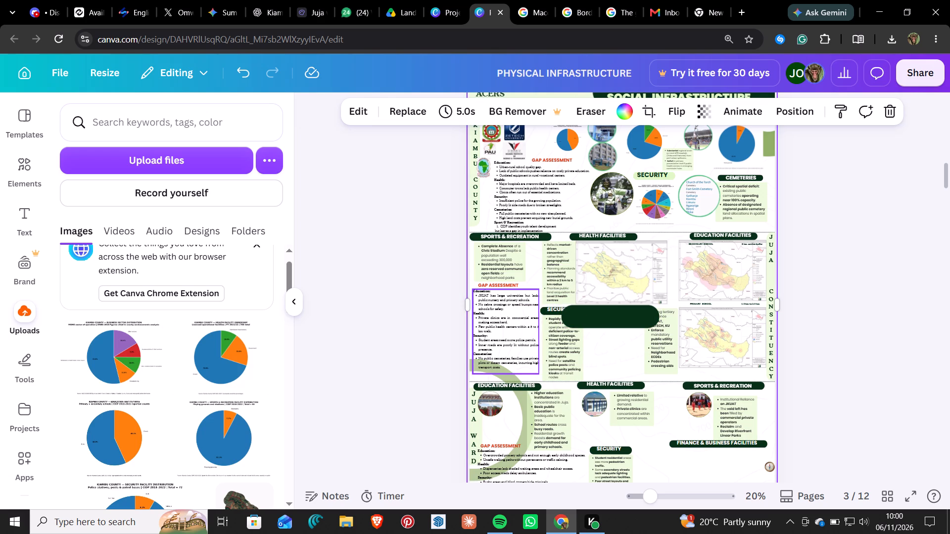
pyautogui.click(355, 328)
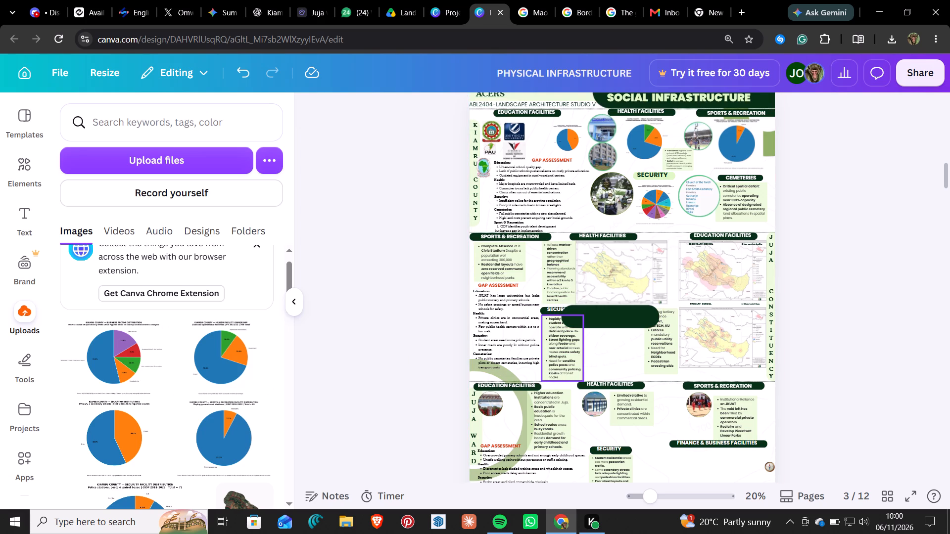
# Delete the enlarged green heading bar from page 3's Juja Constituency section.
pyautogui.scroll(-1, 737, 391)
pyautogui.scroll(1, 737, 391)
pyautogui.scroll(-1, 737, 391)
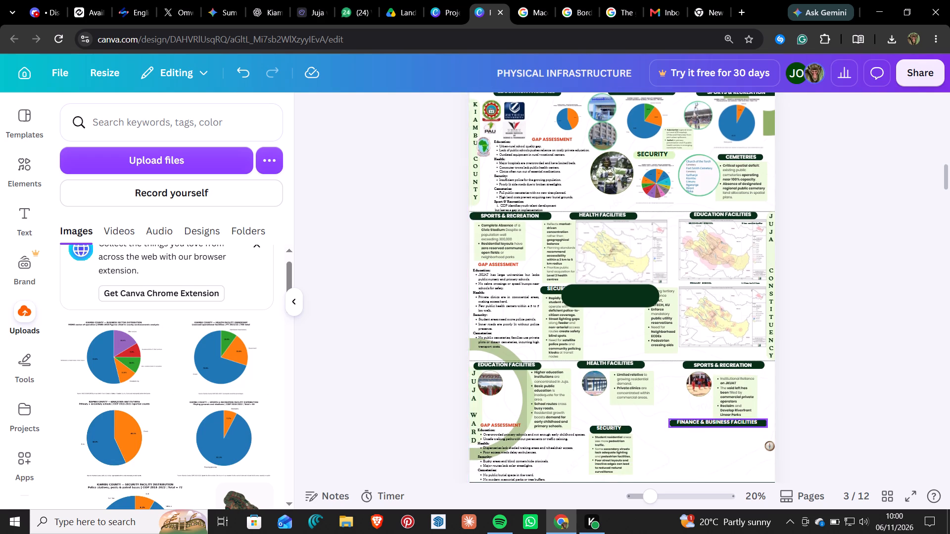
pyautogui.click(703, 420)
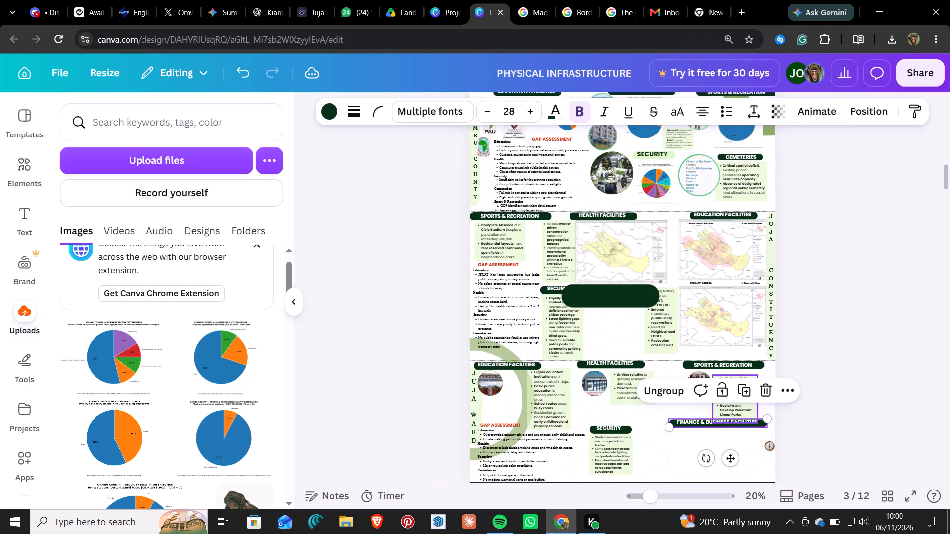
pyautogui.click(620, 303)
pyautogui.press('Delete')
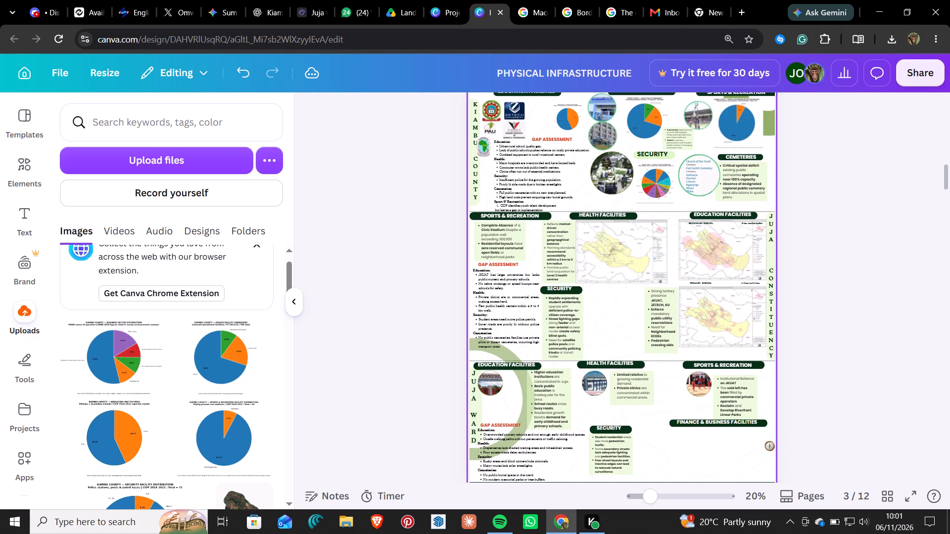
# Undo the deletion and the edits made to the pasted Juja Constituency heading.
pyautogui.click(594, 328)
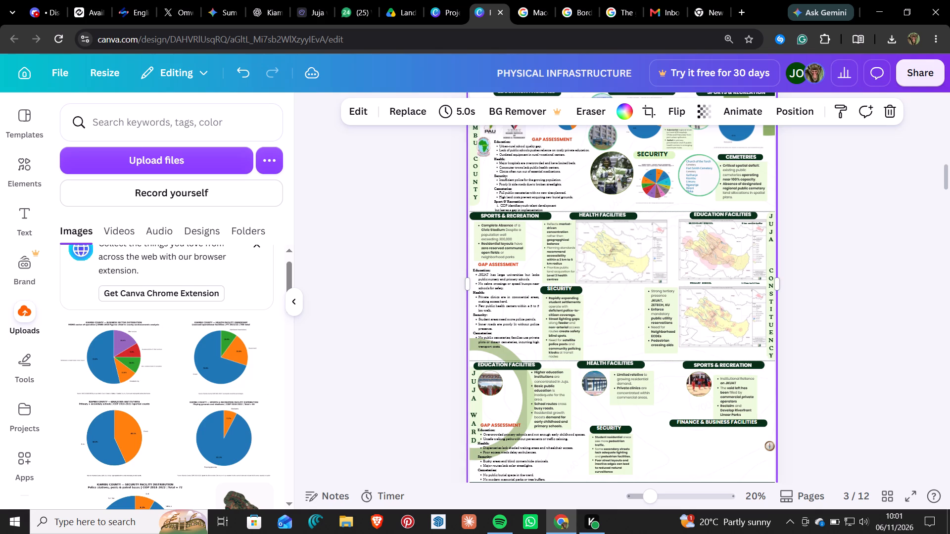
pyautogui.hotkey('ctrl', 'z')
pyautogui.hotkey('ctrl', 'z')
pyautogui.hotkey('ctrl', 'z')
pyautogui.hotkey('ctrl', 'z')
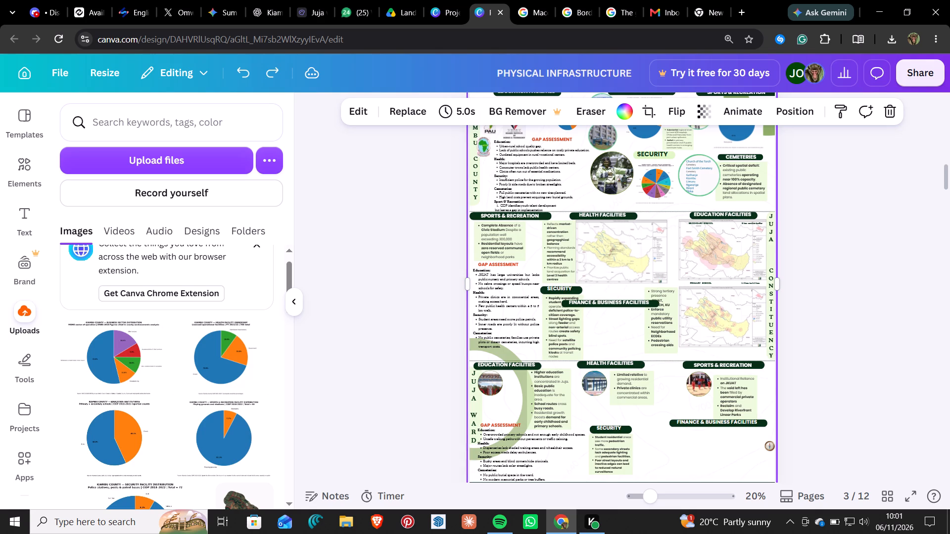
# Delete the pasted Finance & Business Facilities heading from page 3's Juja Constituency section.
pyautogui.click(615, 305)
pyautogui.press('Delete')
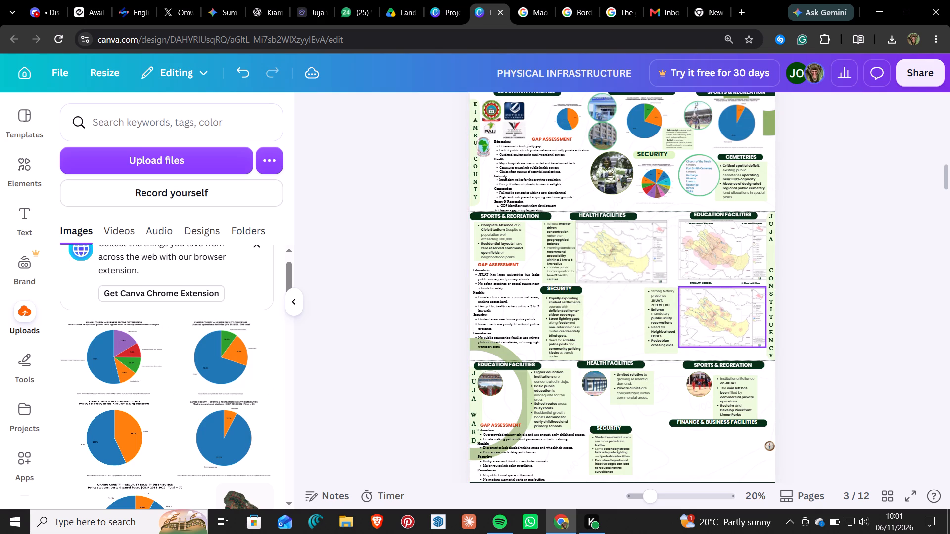
# Delete the cemetery text box under the Cemeteries heading in page 3's Kiambu County section.
pyautogui.scroll(2, 653, 156)
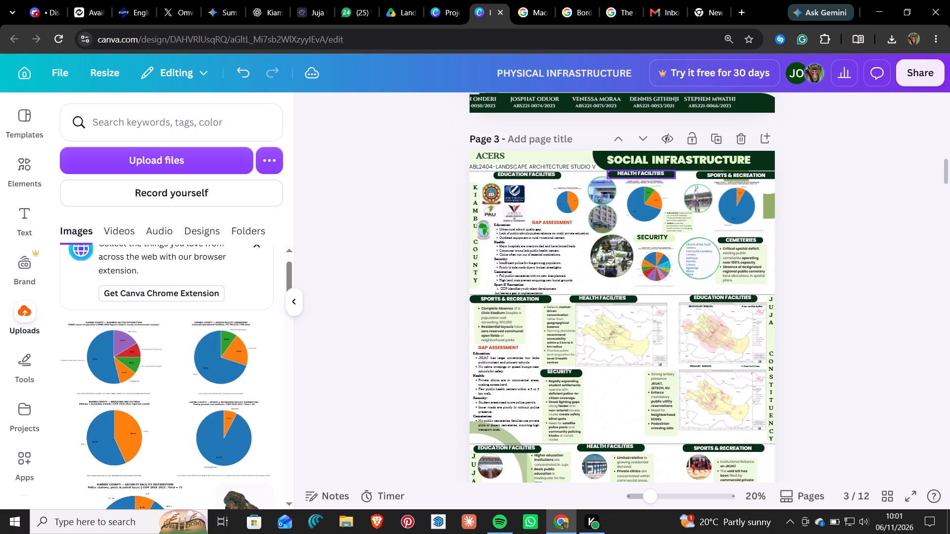
pyautogui.scroll(1, 681, 199)
pyautogui.scroll(-2, 682, 199)
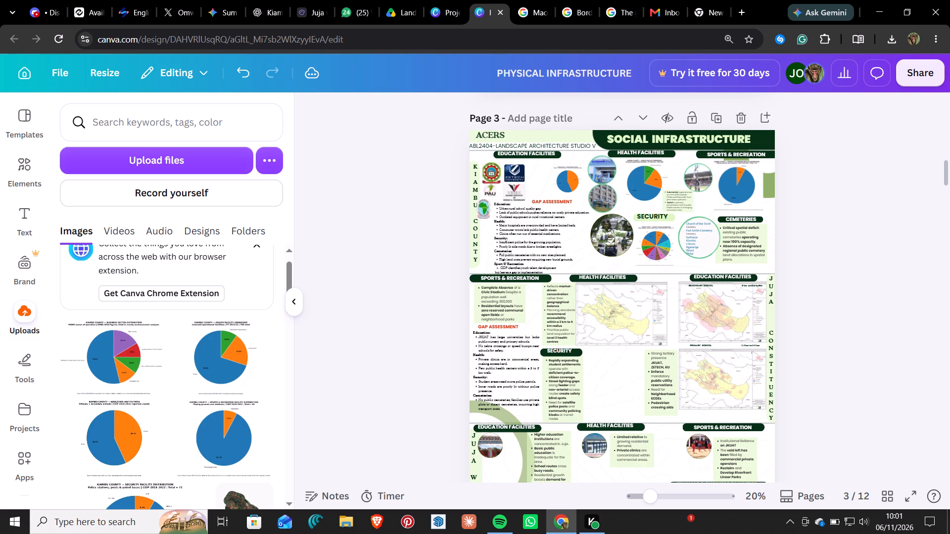
pyautogui.click(739, 235)
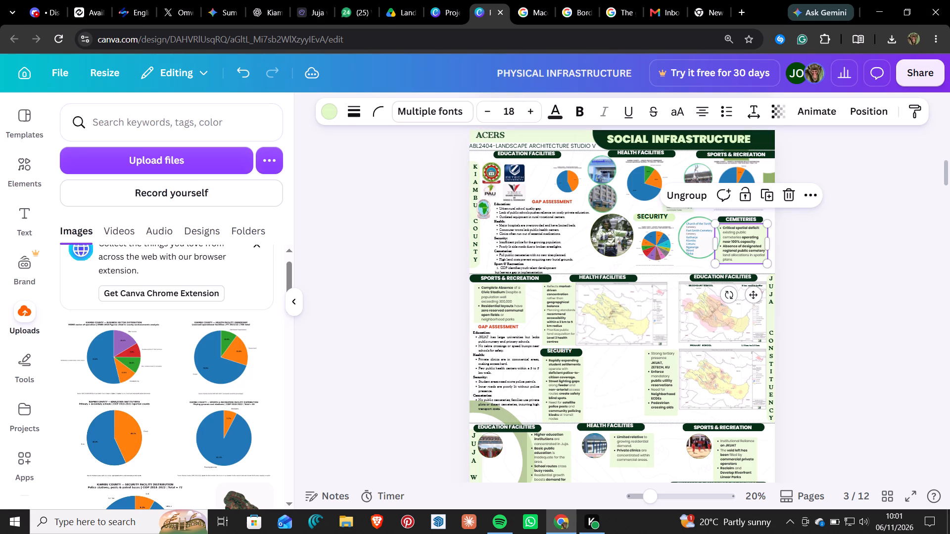
pyautogui.press('Delete')
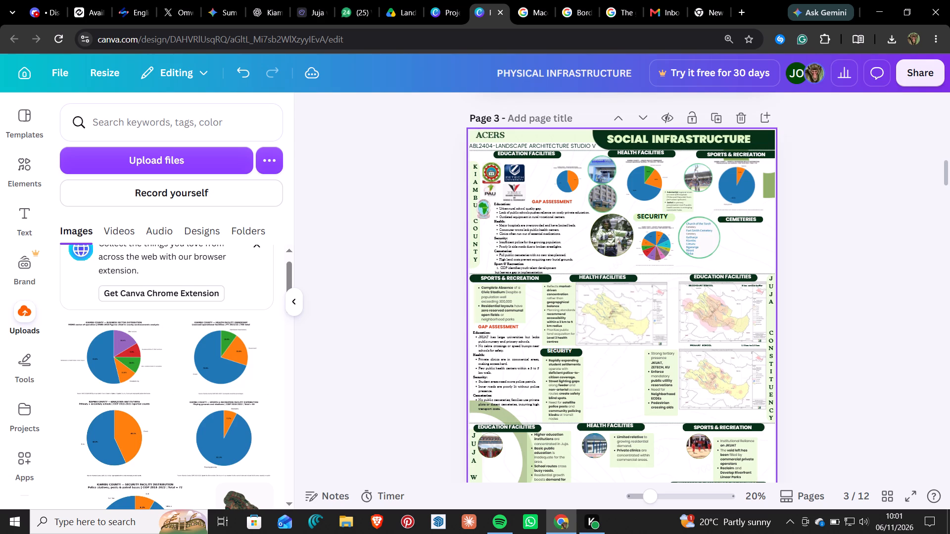
# Move the Kiambu County Cemeteries heading above the round cemetery list image and shrink the image to fit beneath it.
pyautogui.moveTo(741, 220); pyautogui.dragTo(698, 216)
pyautogui.click(827, 242)
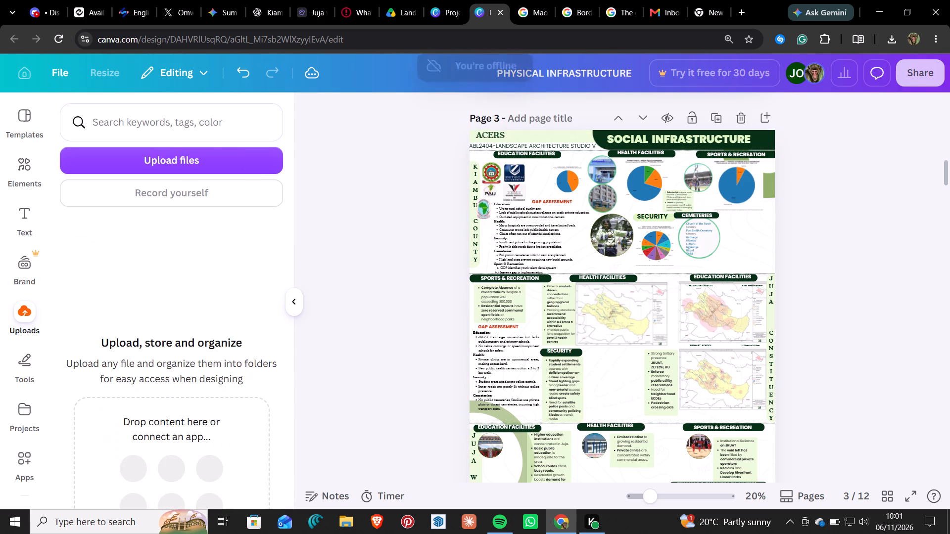
pyautogui.moveTo(704, 233); pyautogui.dragTo(704, 241)
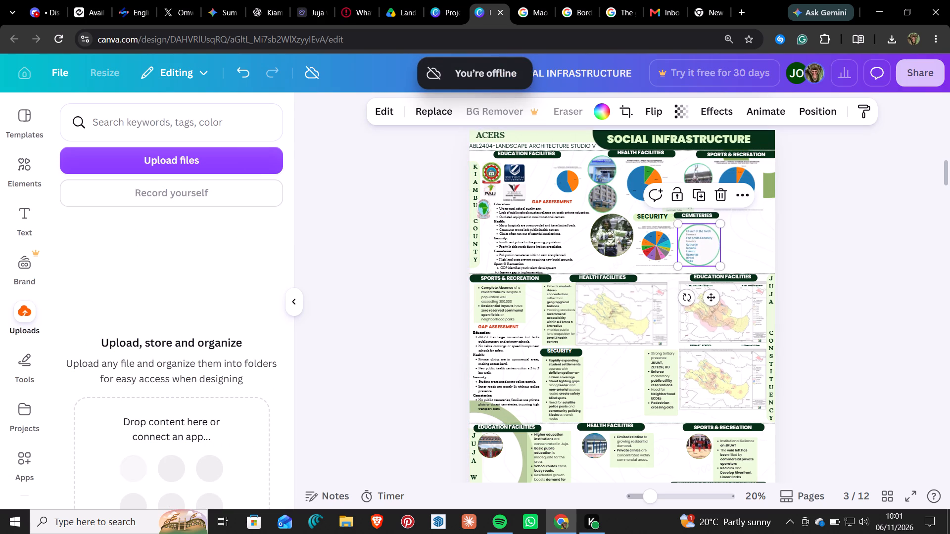
pyautogui.moveTo(680, 224); pyautogui.dragTo(687, 230)
pyautogui.moveTo(692, 238); pyautogui.dragTo(688, 239)
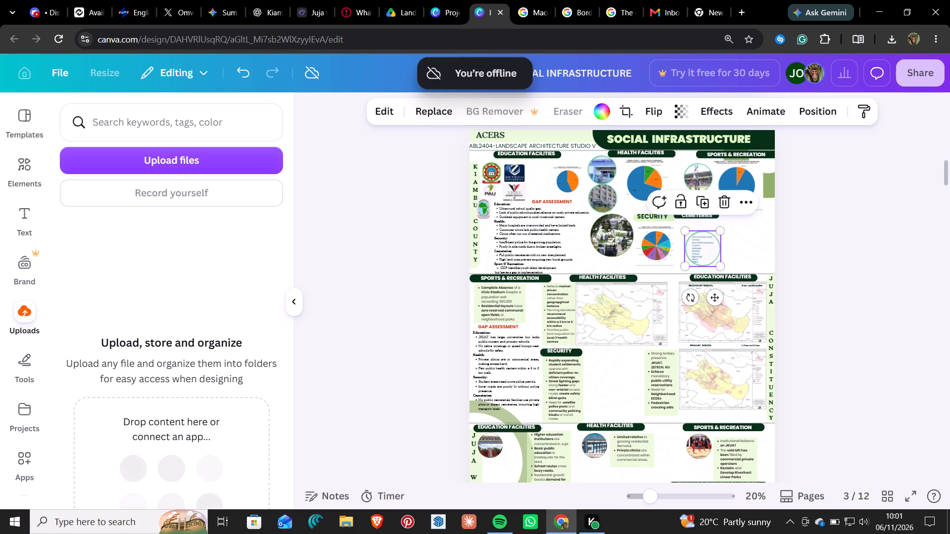
pyautogui.moveTo(688, 239); pyautogui.dragTo(687, 235)
pyautogui.moveTo(688, 218); pyautogui.dragTo(689, 222)
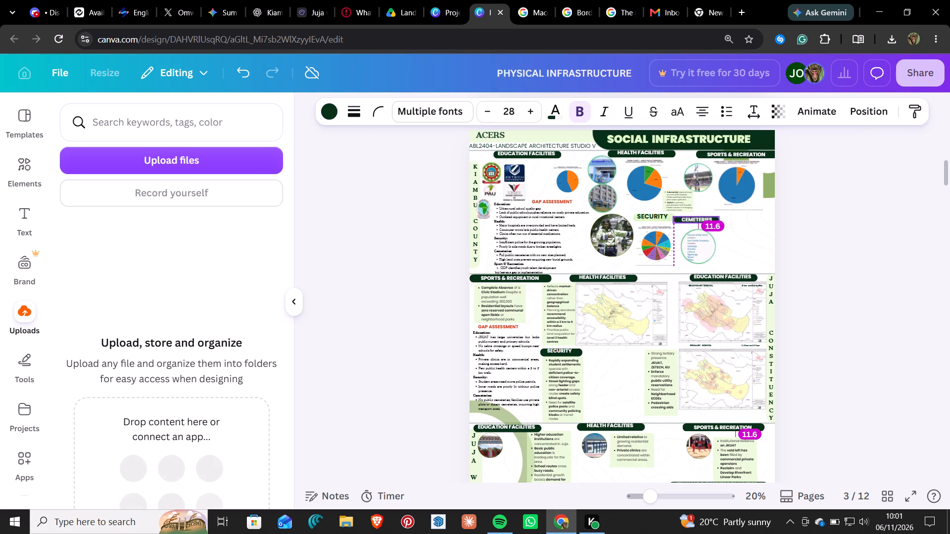
pyautogui.moveTo(689, 222); pyautogui.dragTo(693, 220)
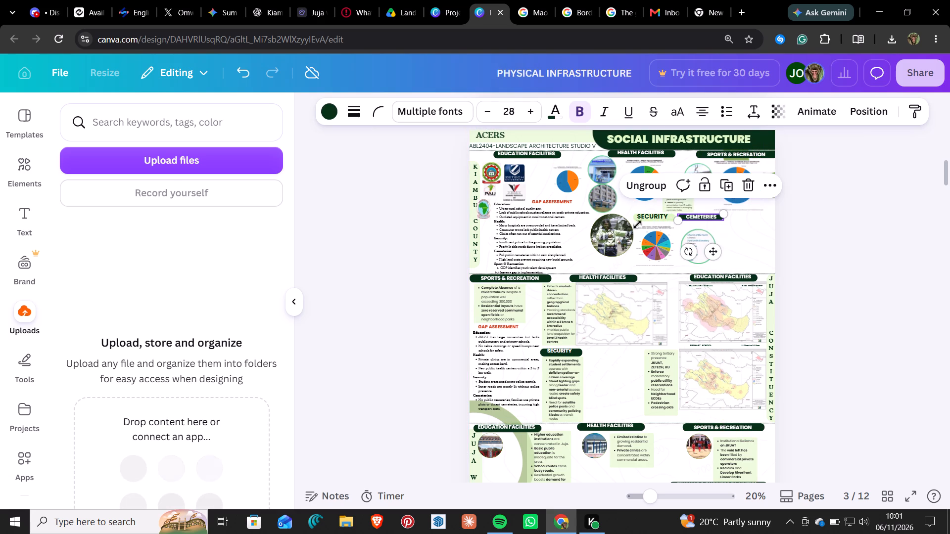
# Select the Security heading in page 3's Kiambu County section.
pyautogui.click(649, 218)
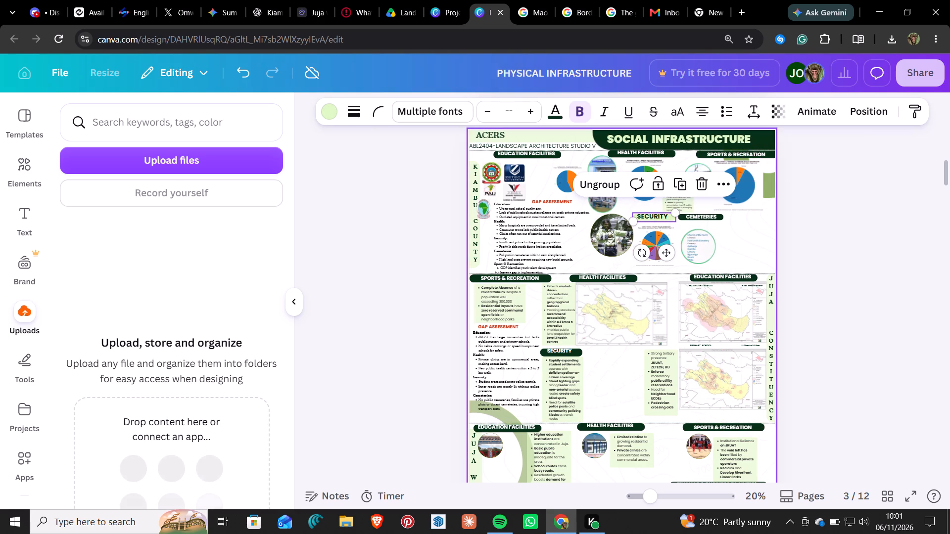